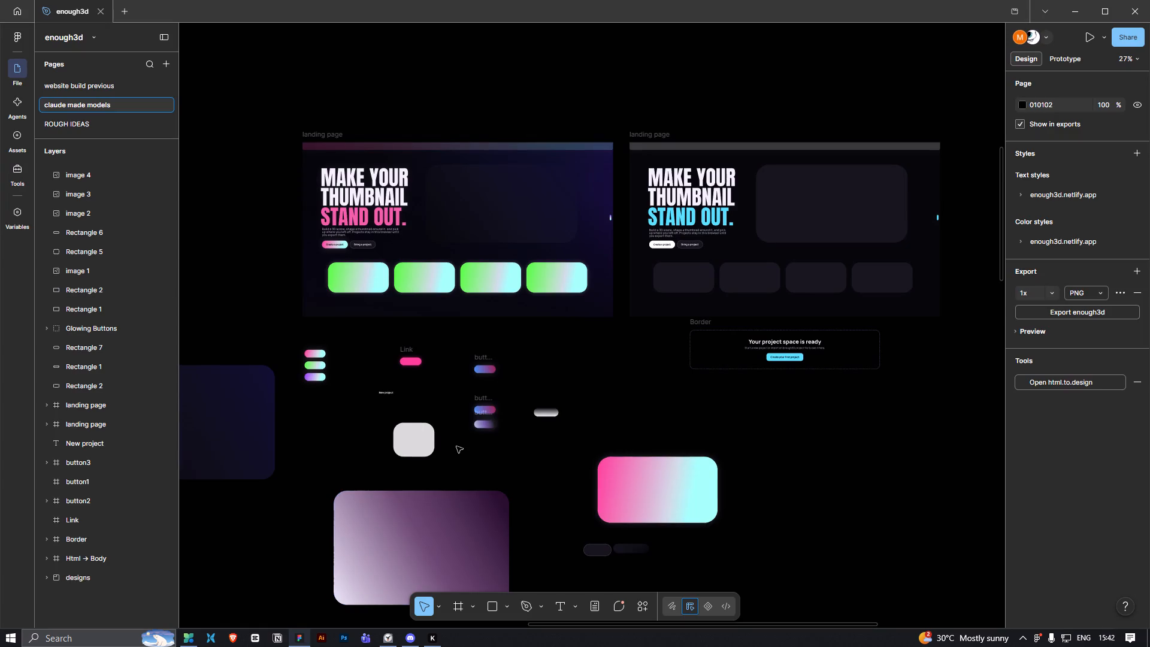
Examine the landing page designs, buttons and other reference models on the claude made models page.
scroll(456, 449, down, 4)
ctrl+scroll(512, 444, down, 8)
key(space)
key(space)
key(space)
key(space)
key(space)
key(space)
key(space)
key(space)
key(space)
drag(594, 492, 624, 492)
ctrl+scroll(594, 341, up, 12)
key(space)
drag(678, 430, 597, 529)
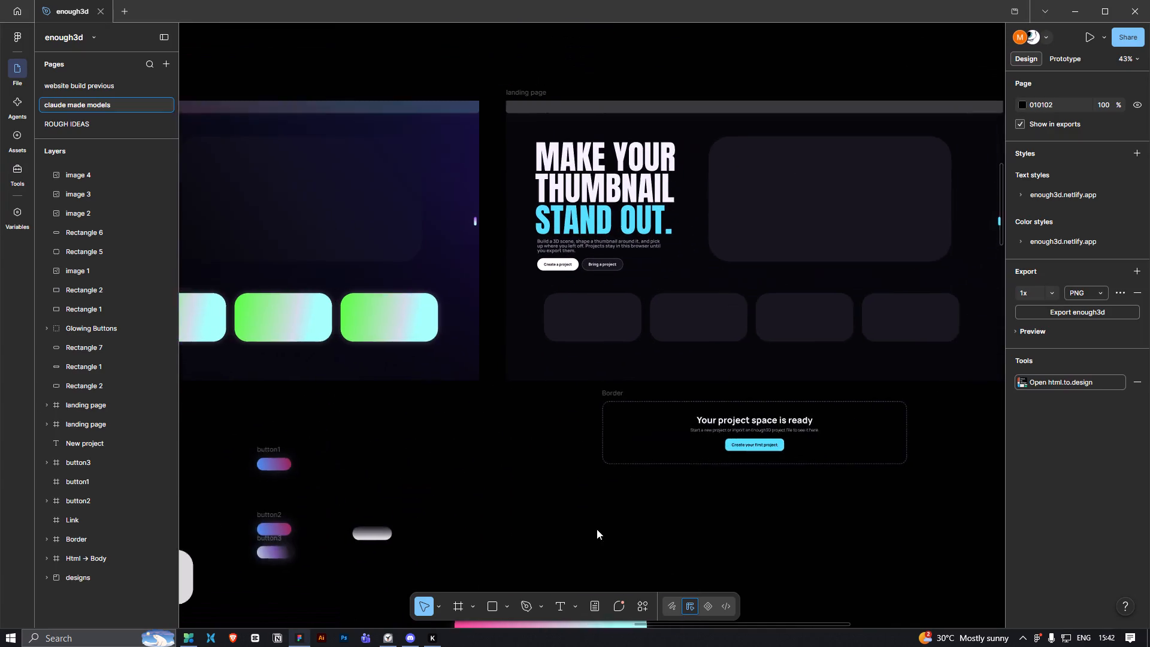
drag(597, 529, 594, 535)
ctrl+scroll(606, 407, down, 4)
key(space)
drag(521, 515, 591, 489)
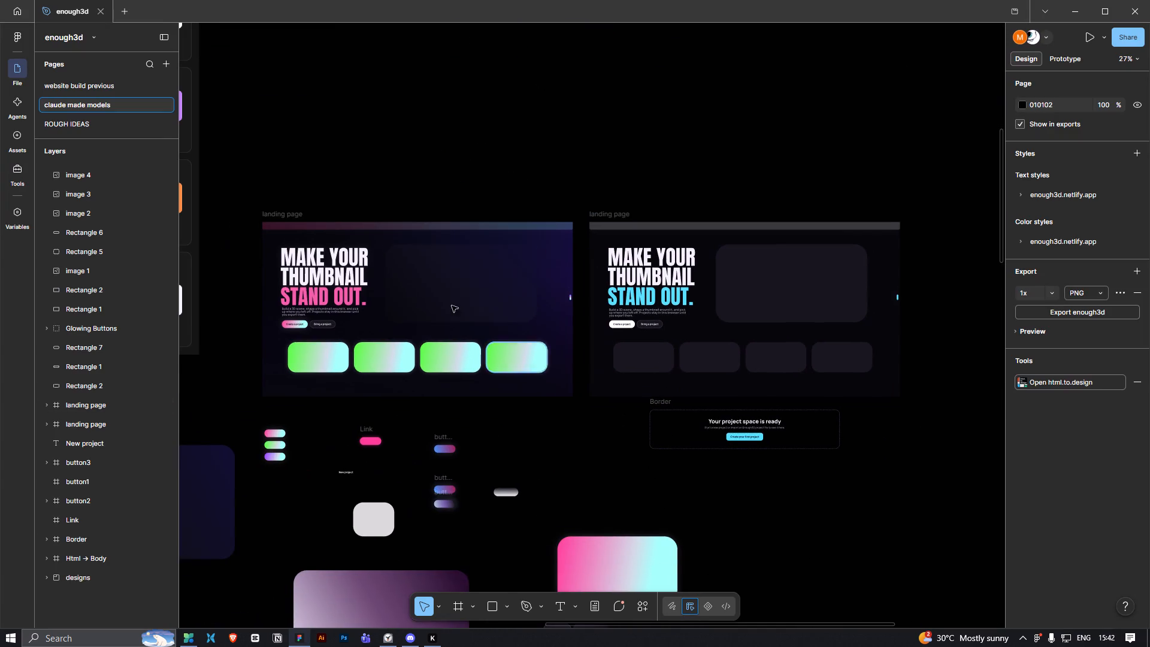
ctrl+scroll(684, 491, down, 12)
key(space)
drag(737, 553, 702, 422)
ctrl+scroll(702, 427, down, 4)
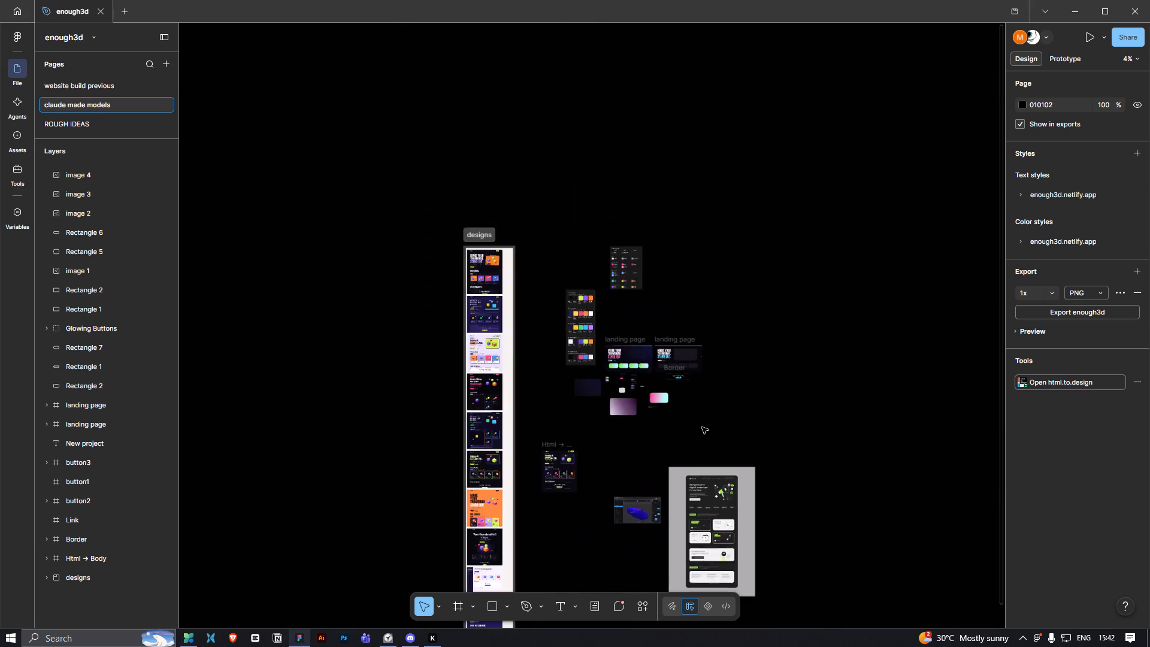
ctrl+scroll(702, 427, down, 4)
key(space)
drag(801, 537, 714, 467)
Open the ROUGH IDEAS page and examine the Enough3D thumbnail editor mockup, including its header and preview pane.
click(97, 130)
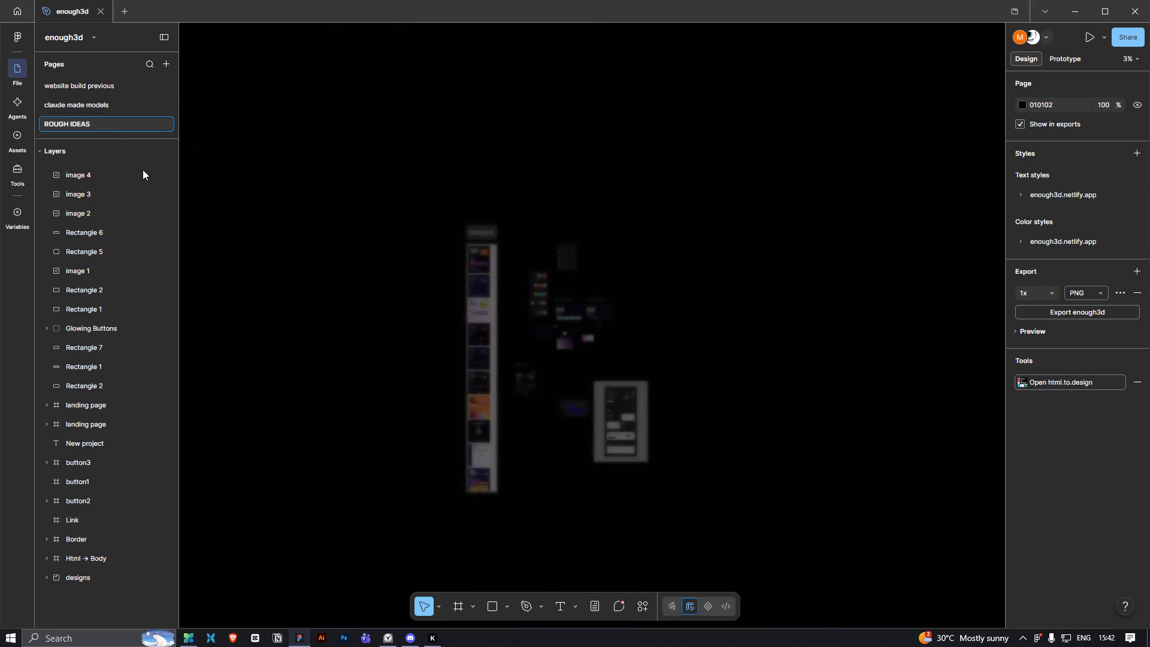
ctrl+scroll(394, 342, down, 5)
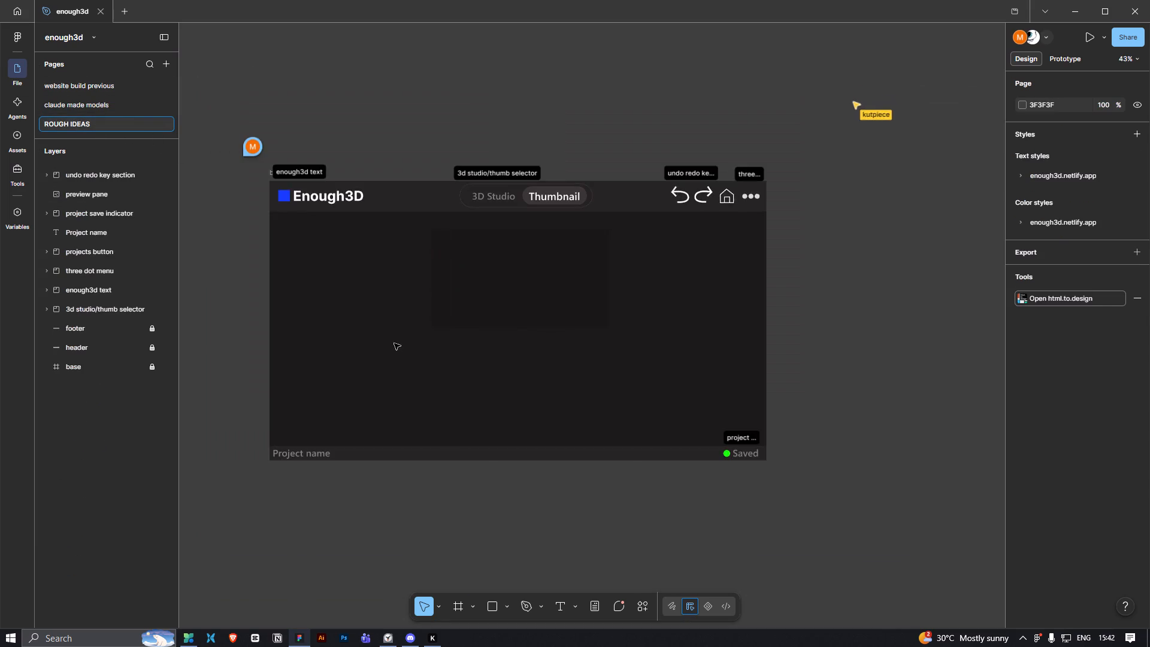
ctrl+scroll(394, 343, down, 2)
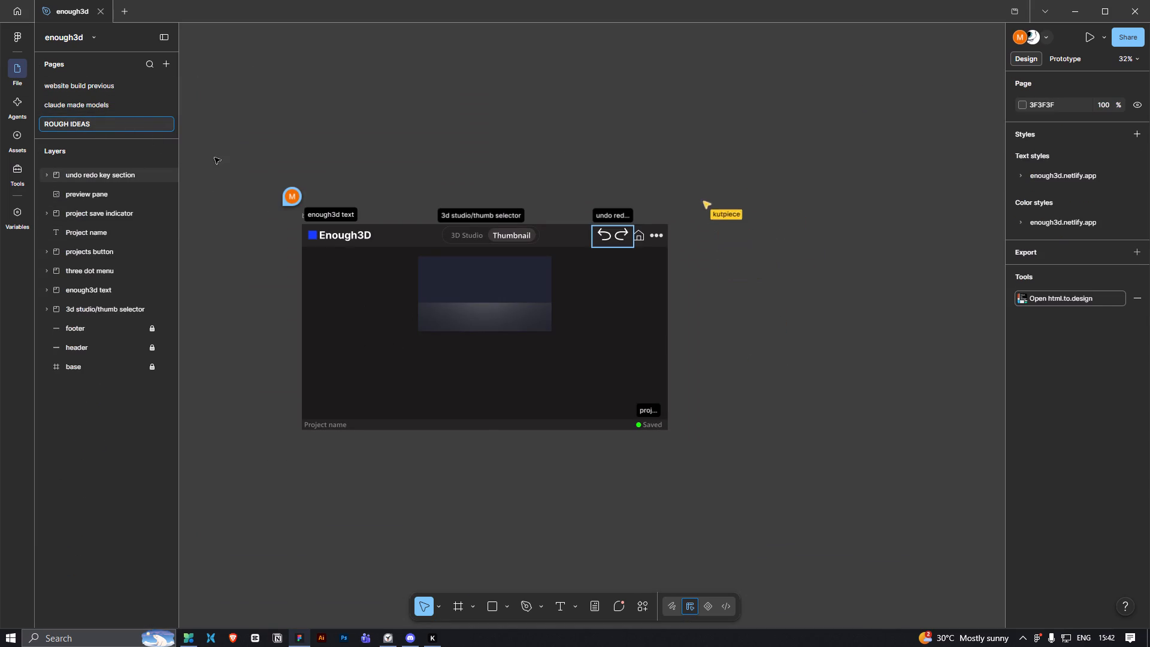
ctrl+scroll(434, 476, up, 7)
key(space)
key(space)
key(space)
key(space)
key(space)
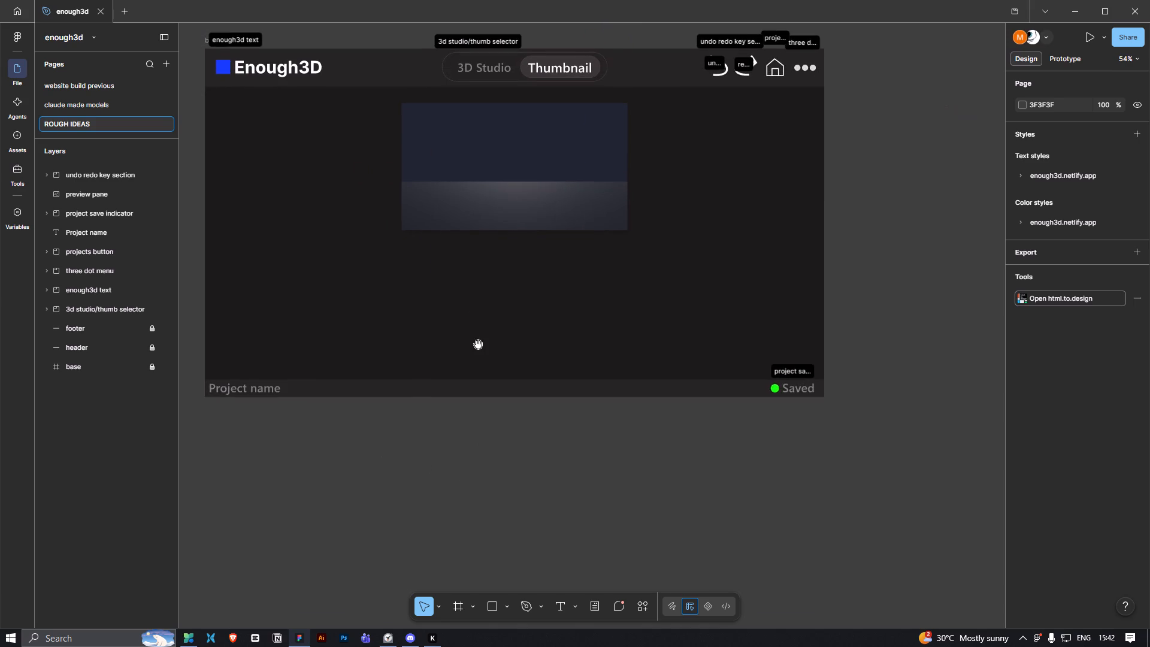
drag(478, 307, 484, 452)
ctrl+scroll(531, 457, up, 4)
ctrl+scroll(539, 328, down, 3)
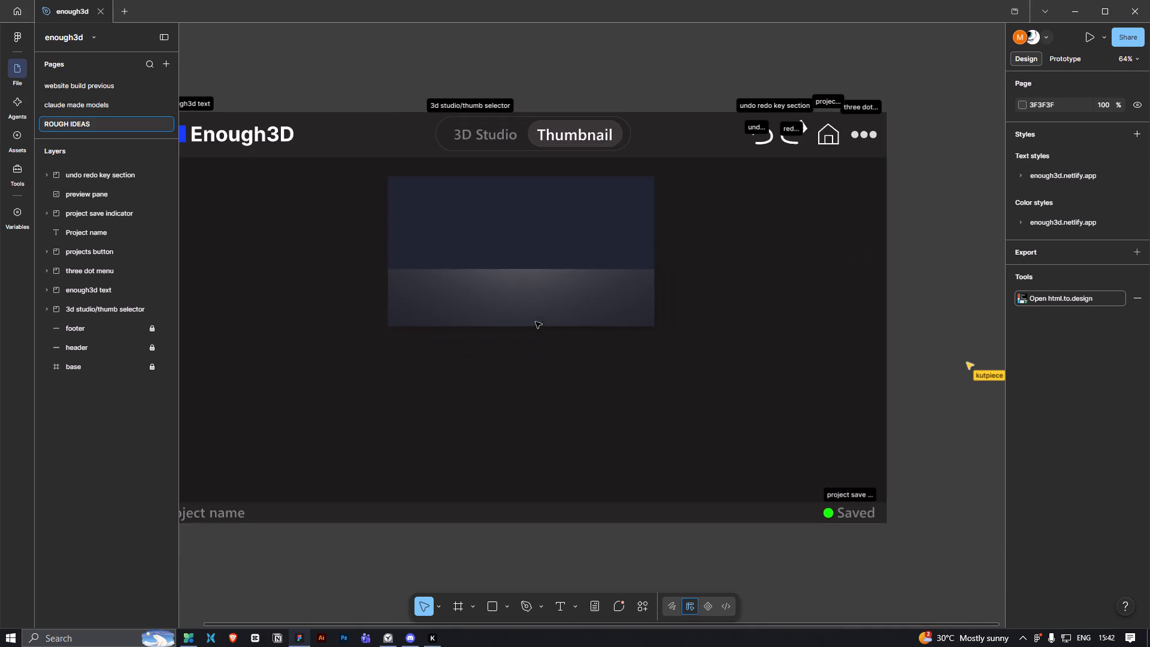
ctrl+click(516, 287)
click(533, 396)
ctrl+scroll(537, 374, down, 6)
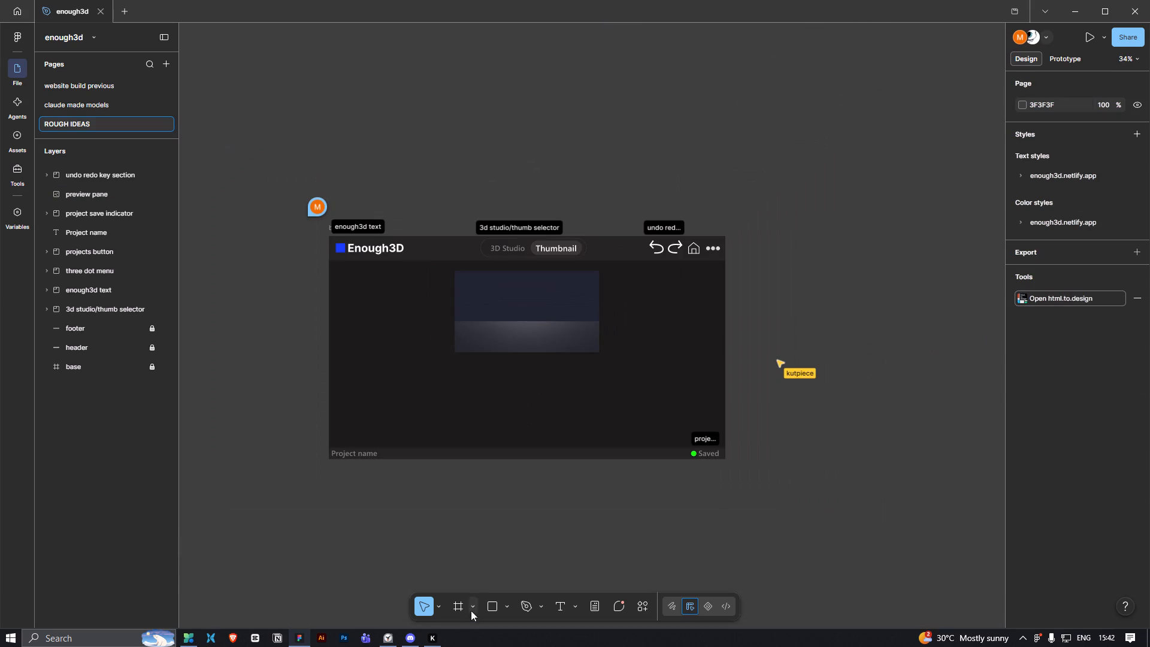
Switch the file to the Draw mode.
click(665, 606)
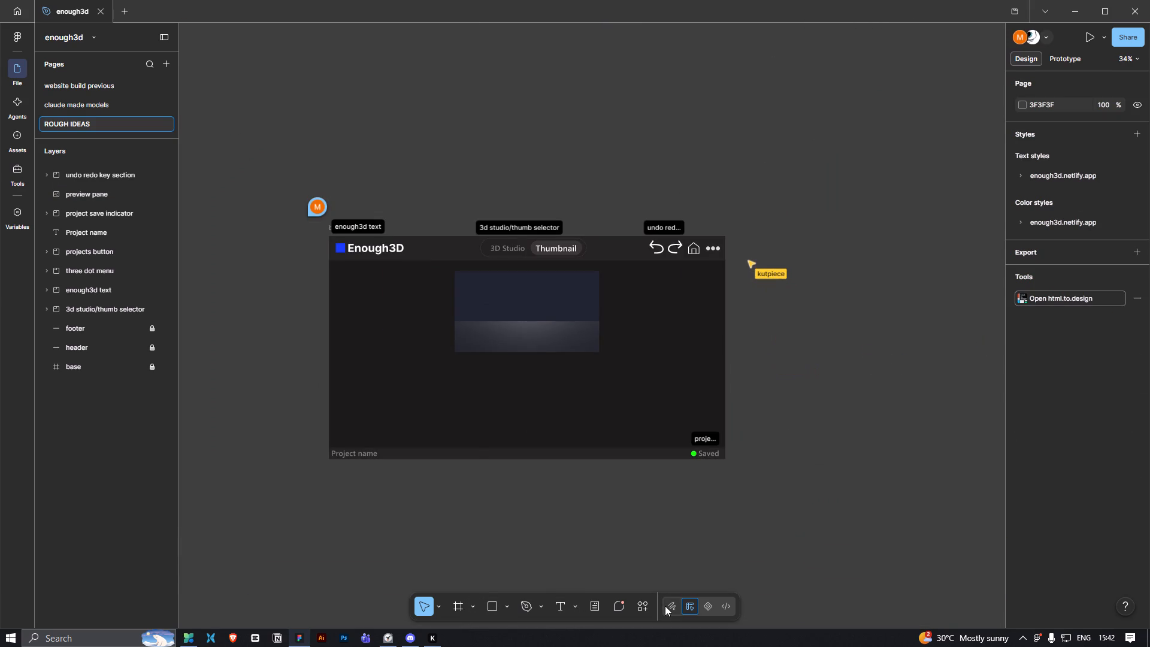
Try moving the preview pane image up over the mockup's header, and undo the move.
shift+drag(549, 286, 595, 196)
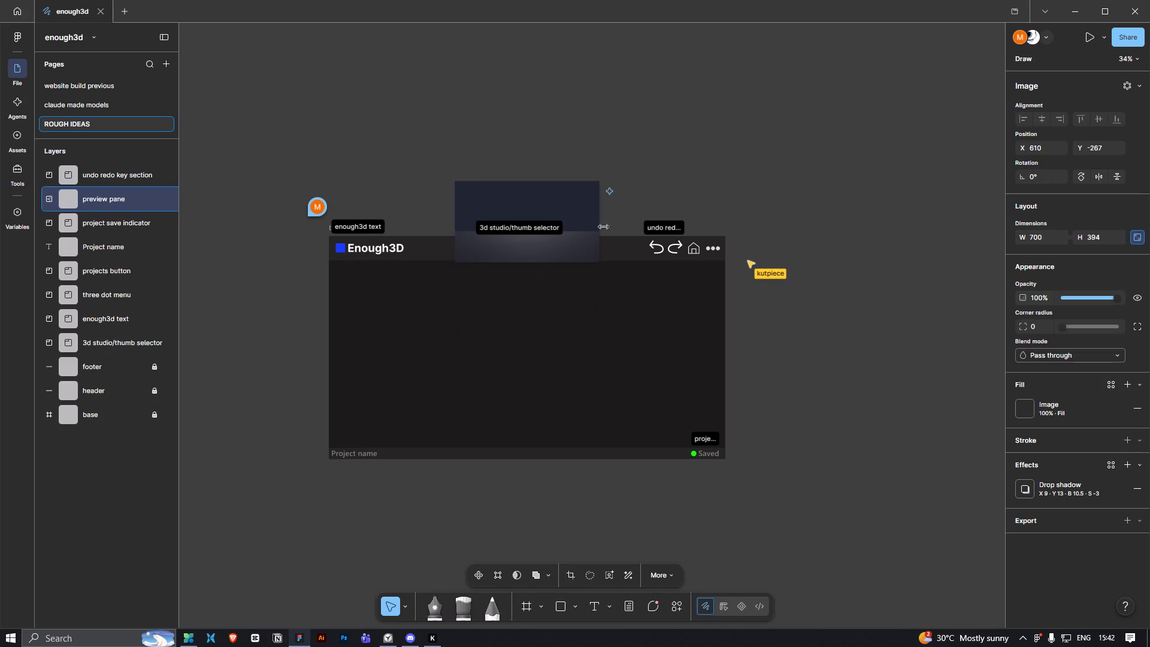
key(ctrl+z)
Draw a straight vertical Pencil line about 1038 long from inside the preview pane to above the mockup.
click(712, 609)
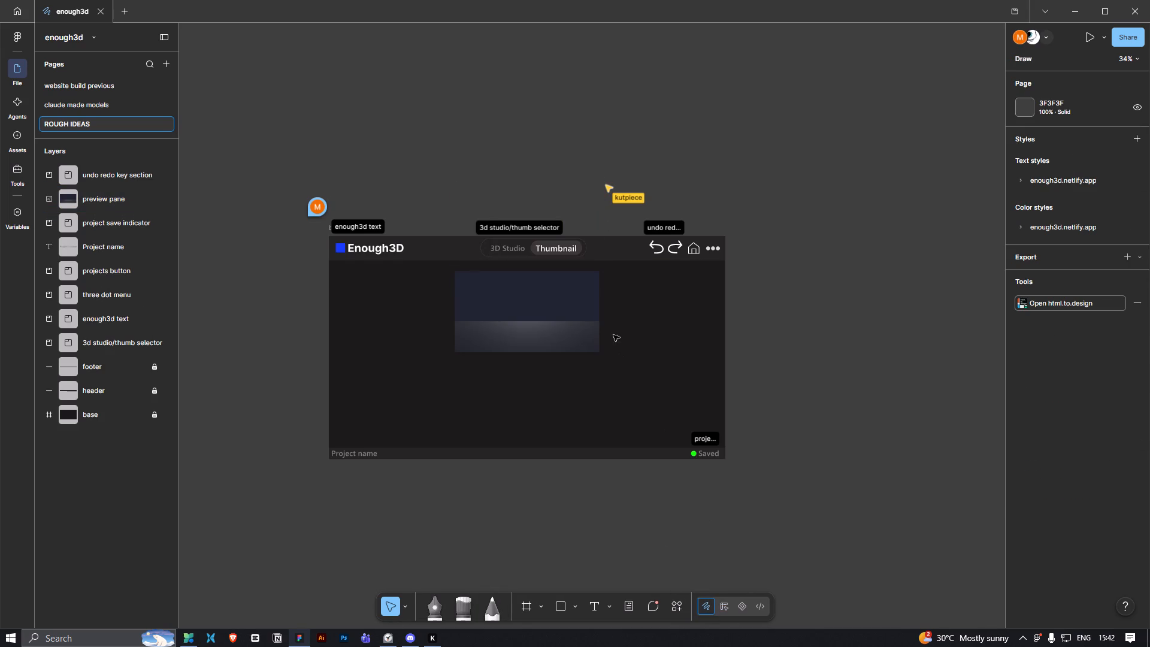
click(490, 608)
shift+drag(552, 309, 668, 94)
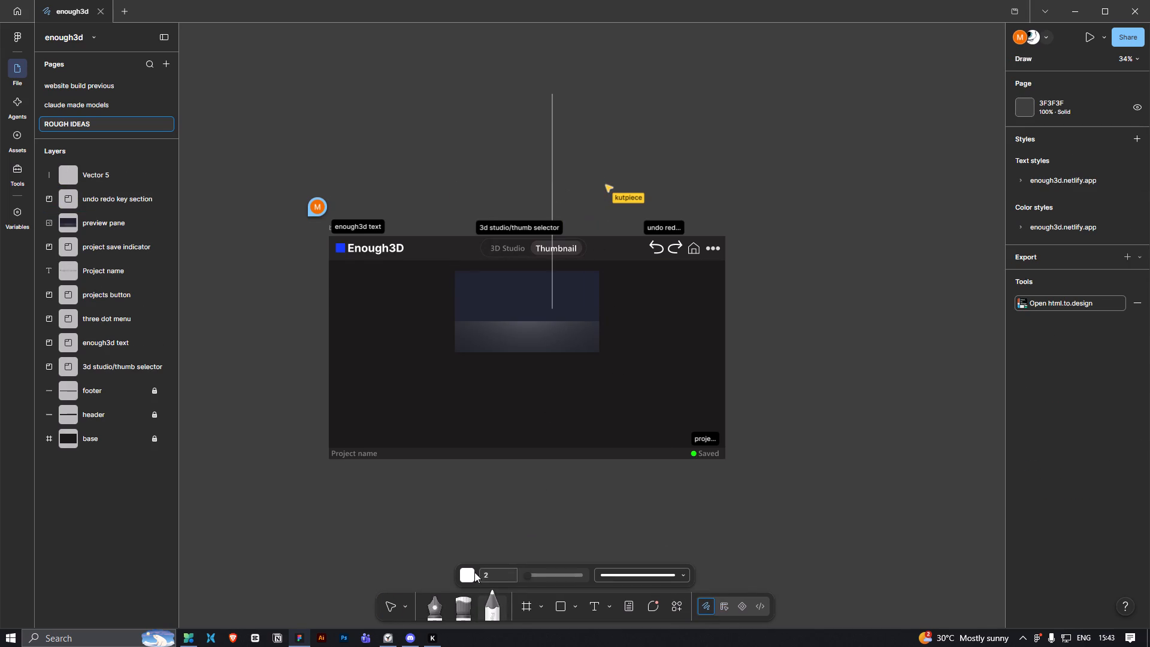
Shift the vertical line's upper endpoint sideways so the line runs diagonally at -45°, about 1345 long.
key(v)
click(555, 168)
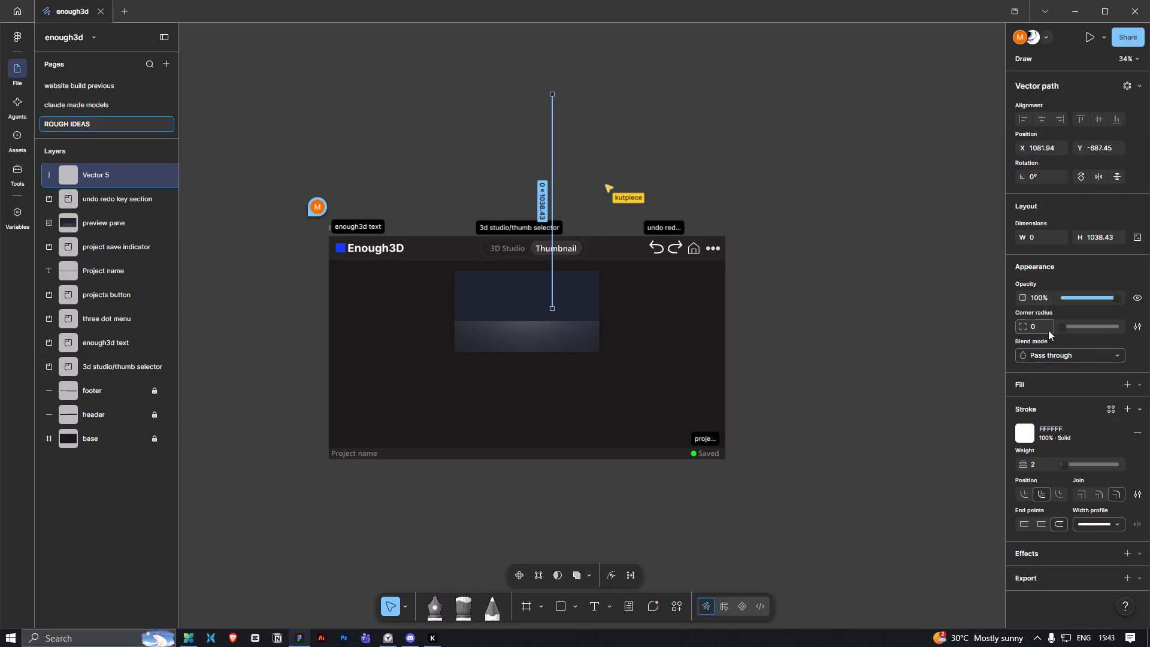
drag(553, 95, 750, 112)
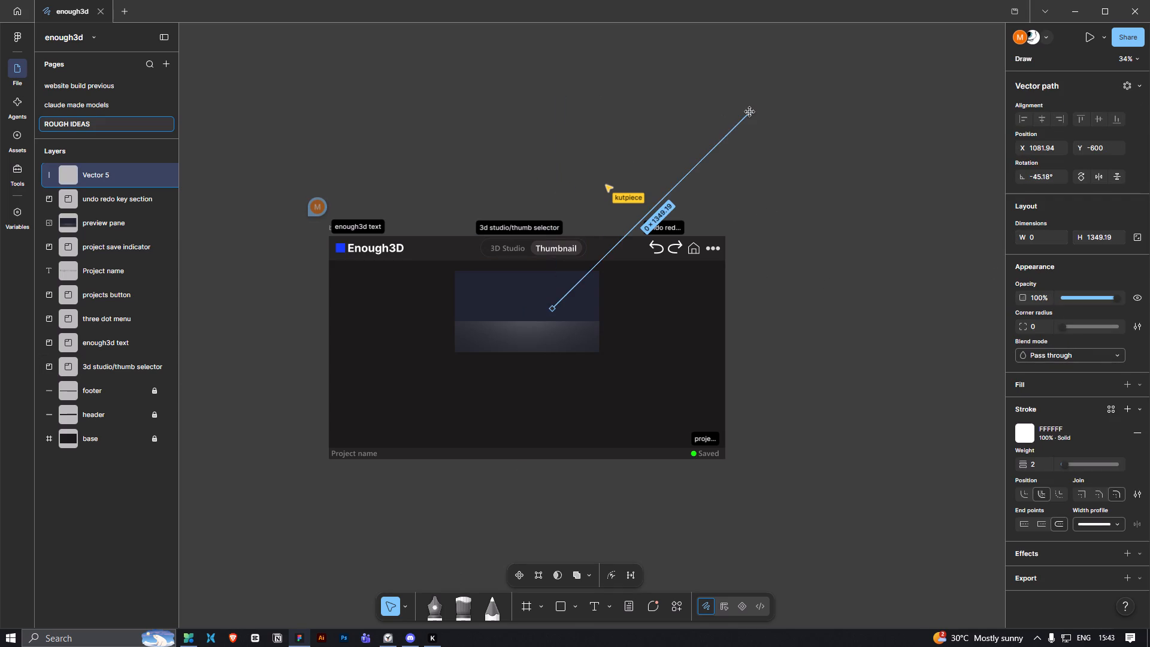
drag(750, 112, 749, 112)
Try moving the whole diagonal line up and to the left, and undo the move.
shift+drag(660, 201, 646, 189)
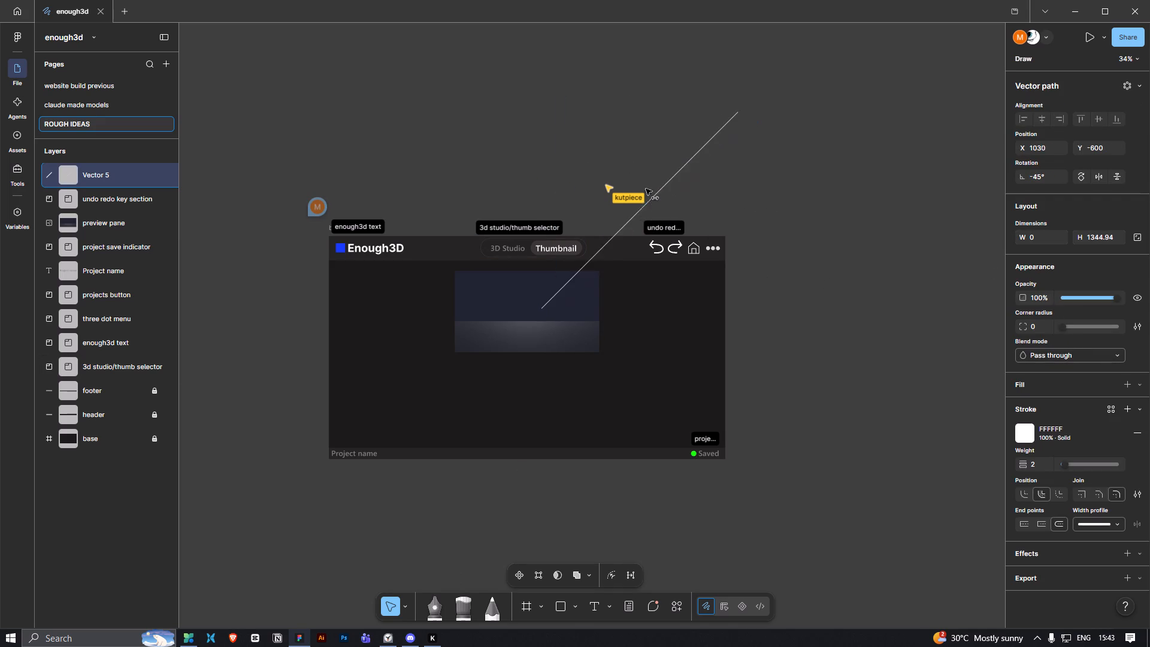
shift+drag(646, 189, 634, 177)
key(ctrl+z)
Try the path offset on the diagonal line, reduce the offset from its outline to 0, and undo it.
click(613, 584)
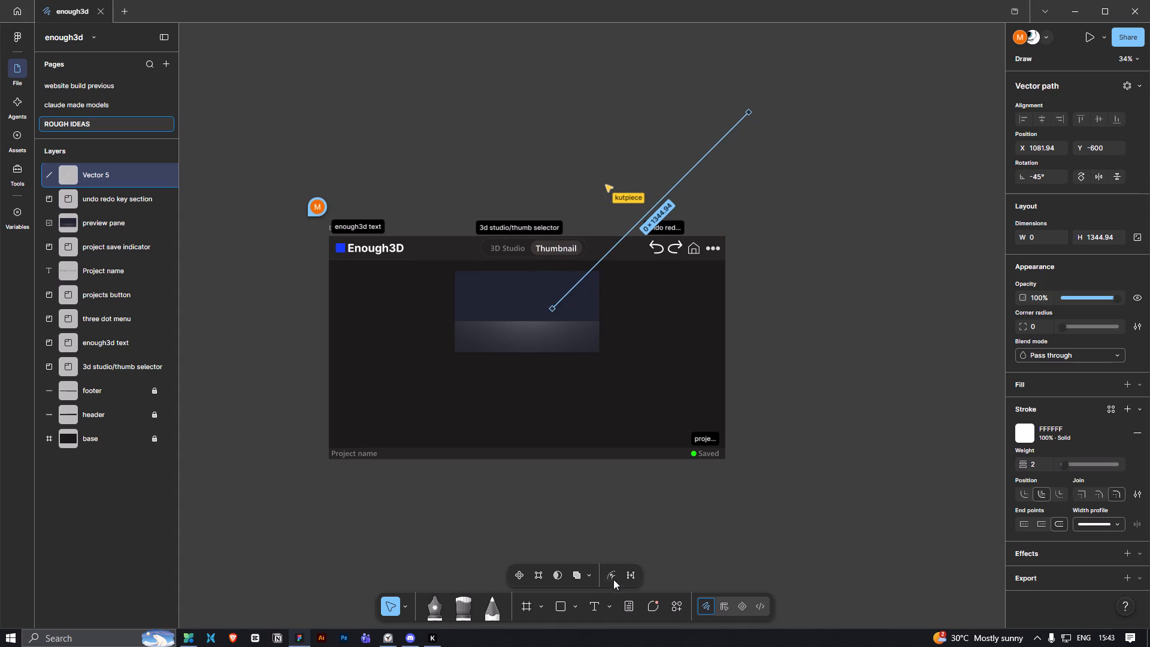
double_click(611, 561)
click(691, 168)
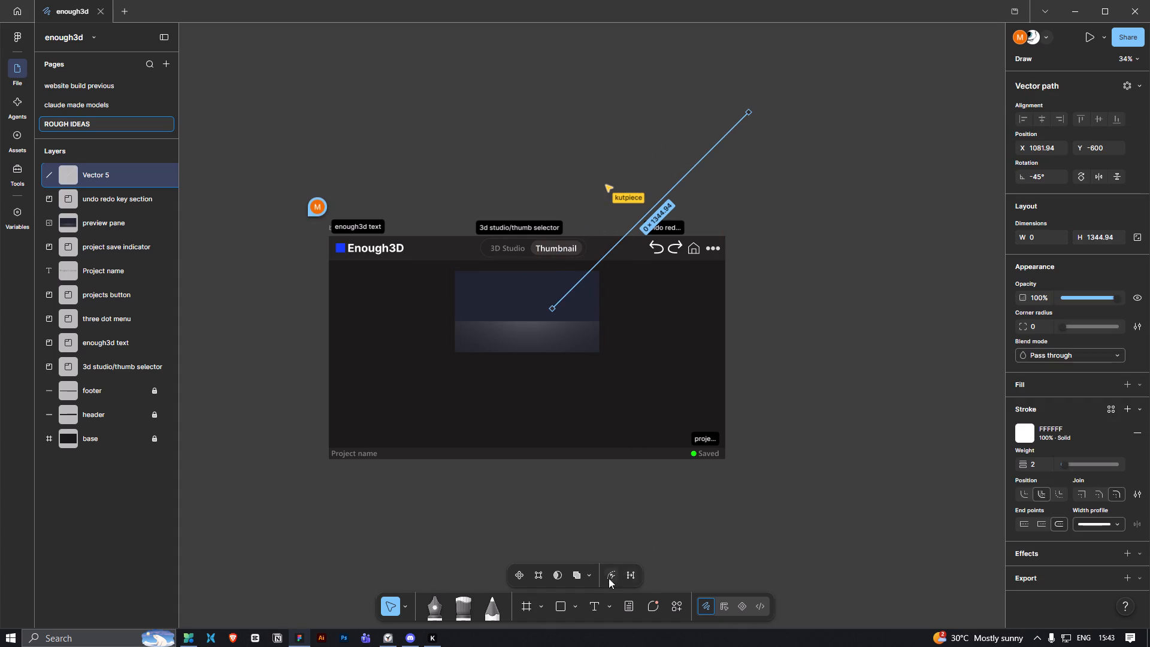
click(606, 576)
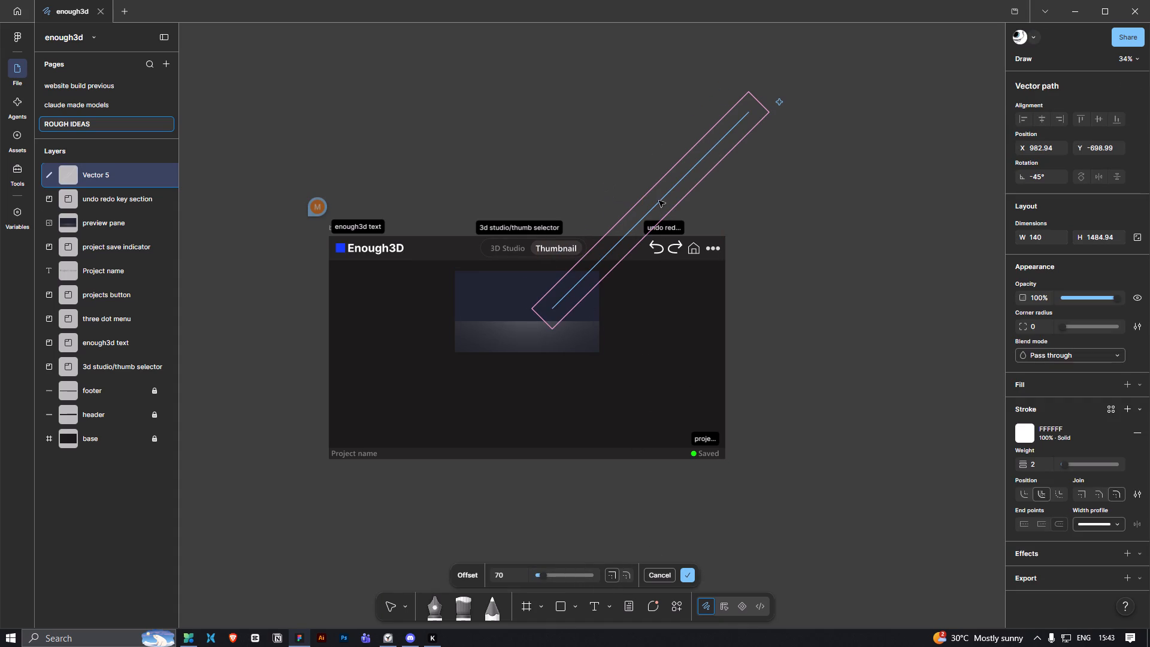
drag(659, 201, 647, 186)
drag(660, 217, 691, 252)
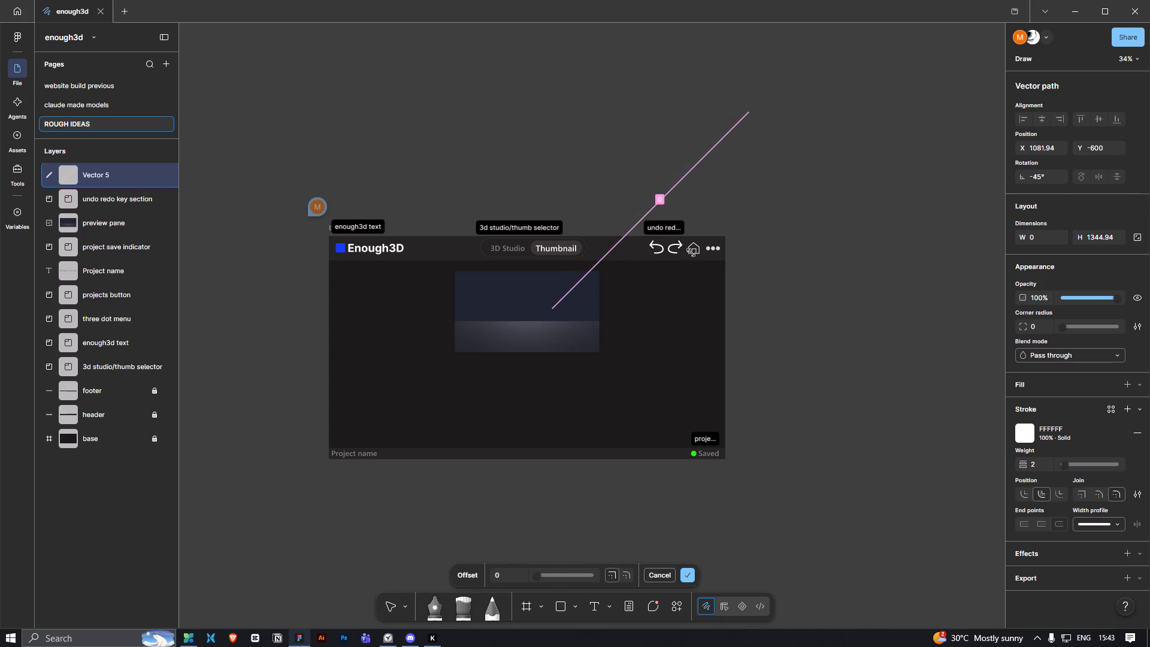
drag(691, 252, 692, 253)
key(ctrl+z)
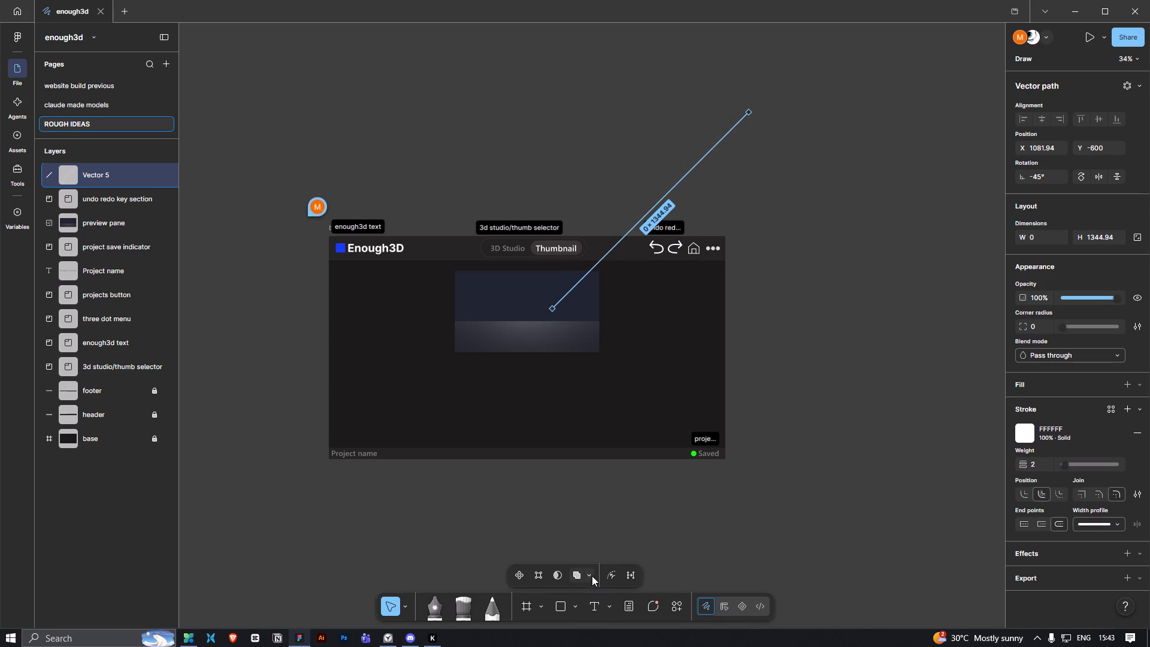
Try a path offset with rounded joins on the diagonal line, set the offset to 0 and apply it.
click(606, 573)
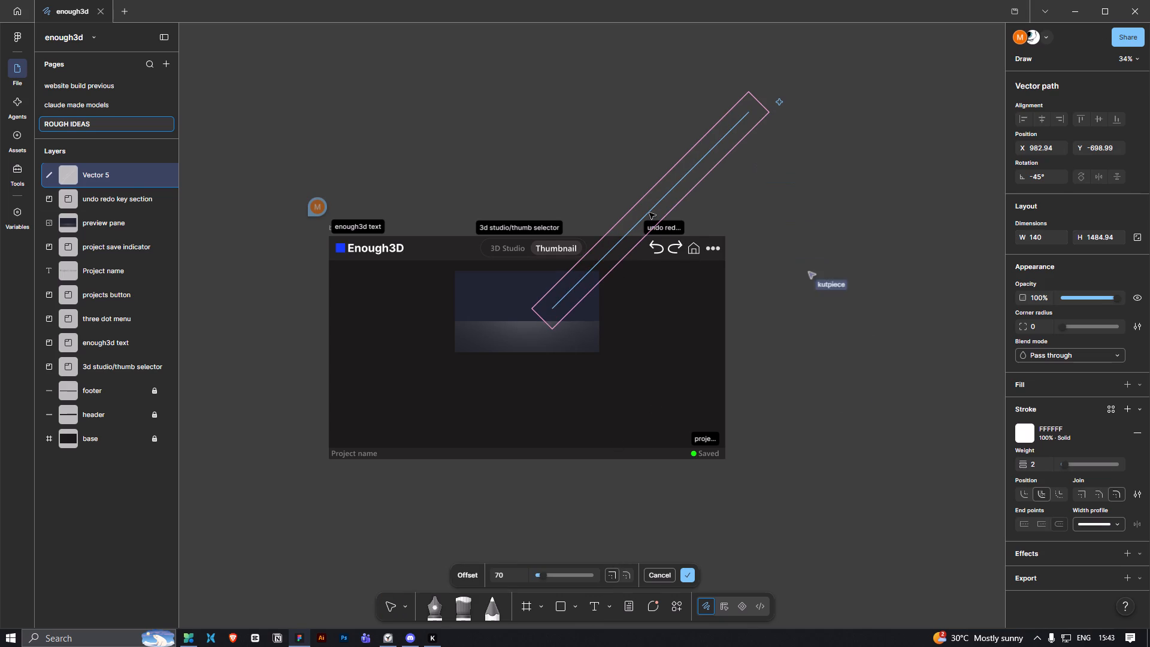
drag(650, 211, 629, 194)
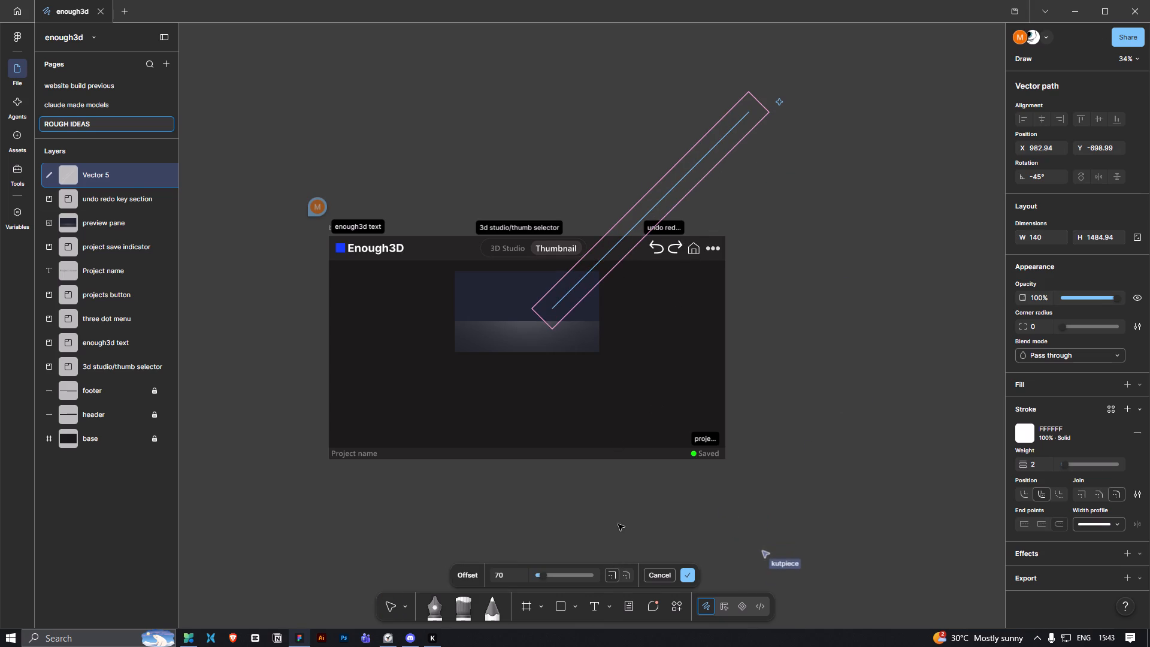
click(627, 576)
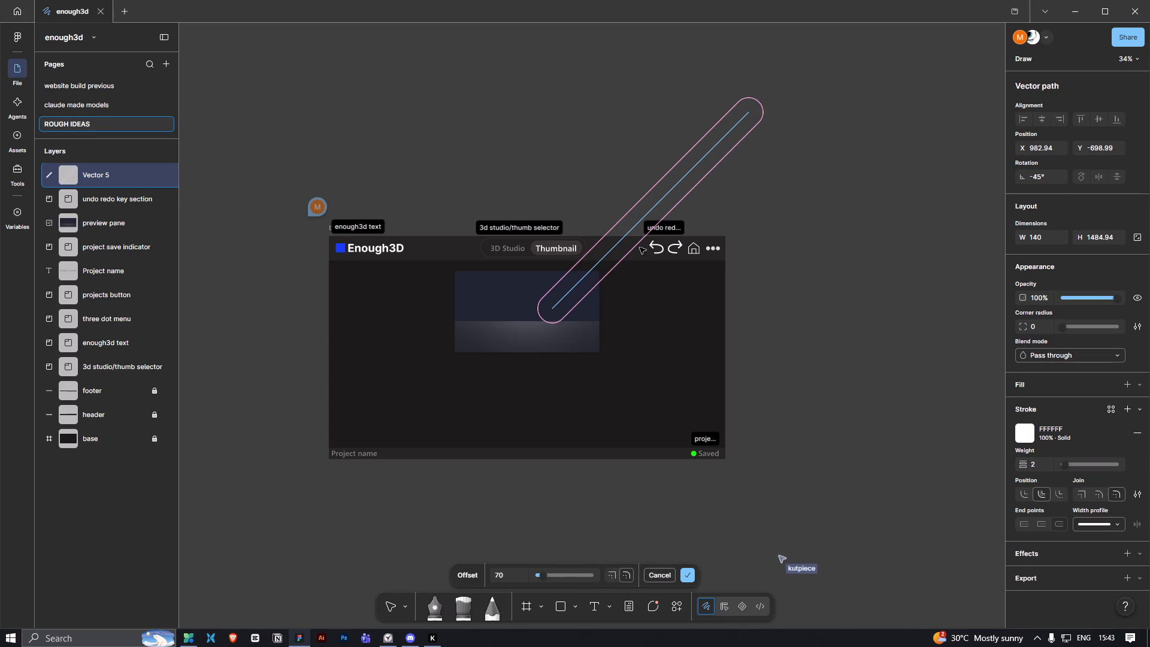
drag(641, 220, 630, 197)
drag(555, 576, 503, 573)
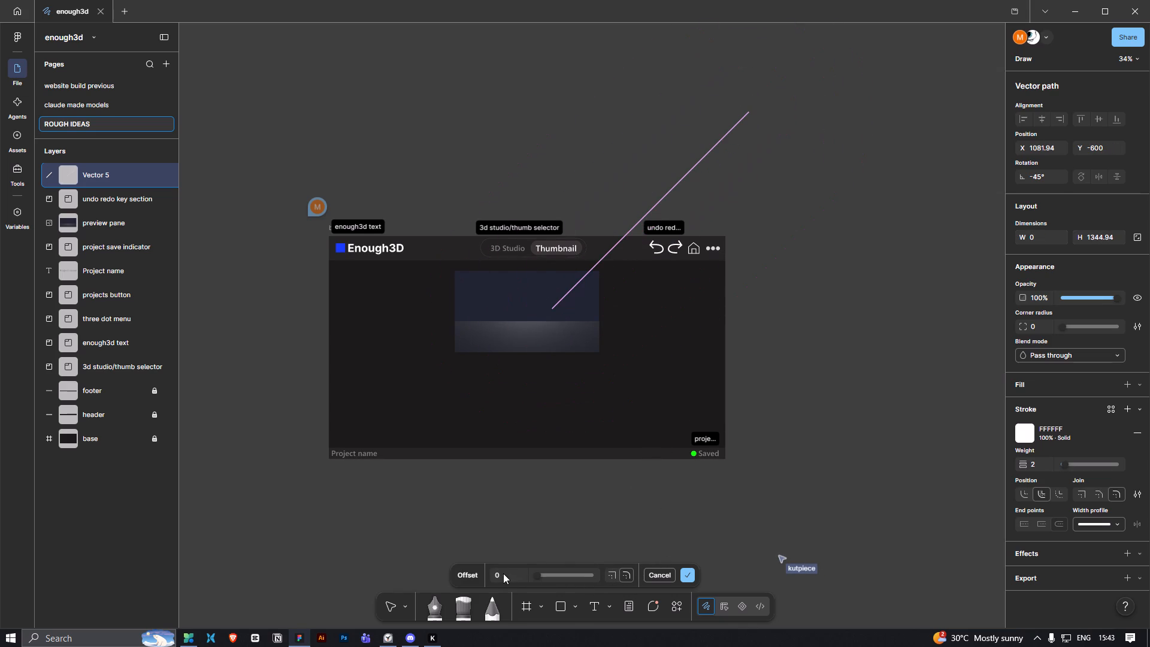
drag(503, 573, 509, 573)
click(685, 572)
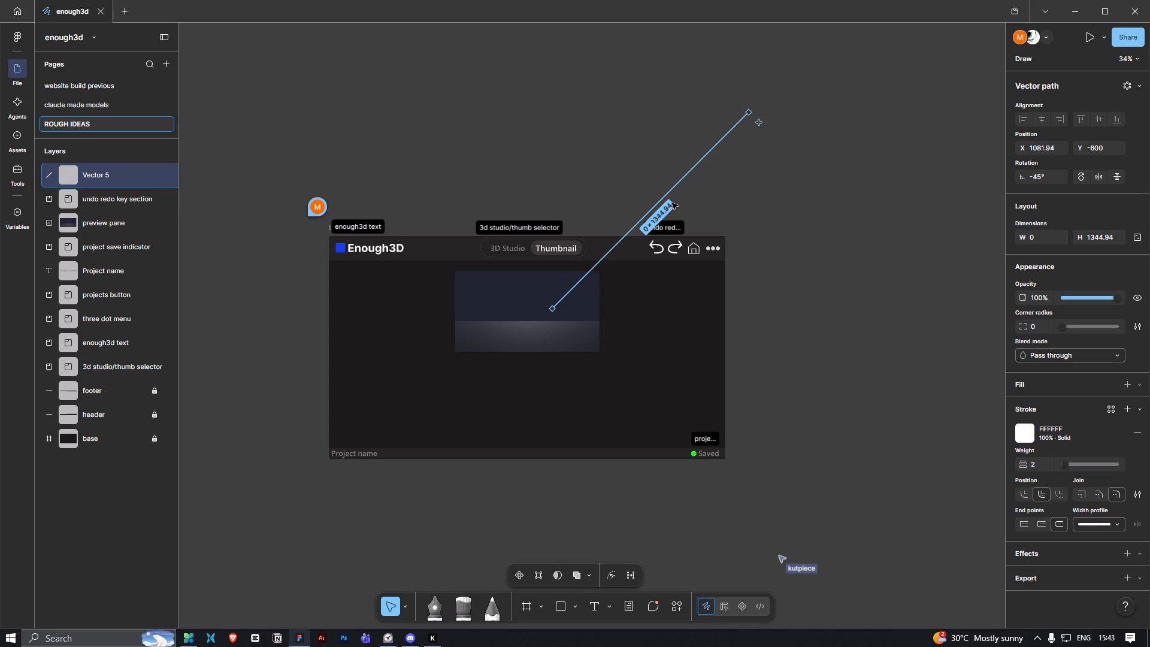
Add a vector point midway along the diagonal line and move it up-left to about X 1437, Y -304.
ctrl+scroll(672, 202, up, 16)
ctrl+scroll(547, 247, up, 3)
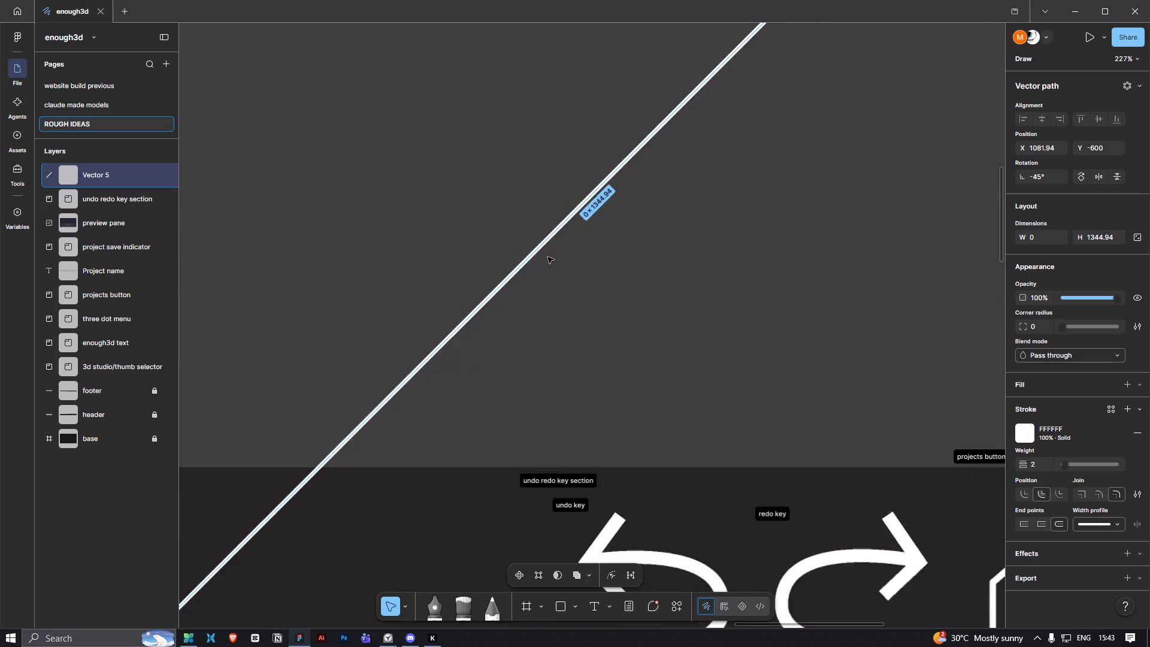
ctrl+scroll(547, 257, up, 3)
double_click(528, 258)
ctrl+scroll(556, 283, down, 4)
ctrl+scroll(557, 286, up, 1)
ctrl+scroll(558, 286, down, 7)
click(1072, 180)
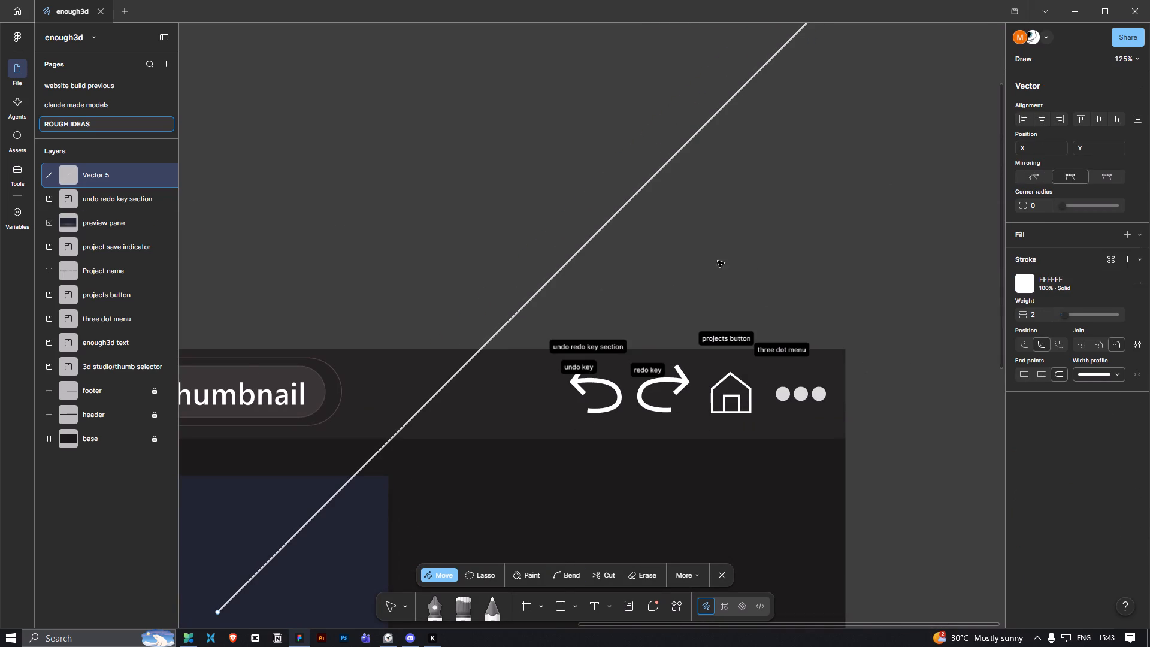
click(575, 257)
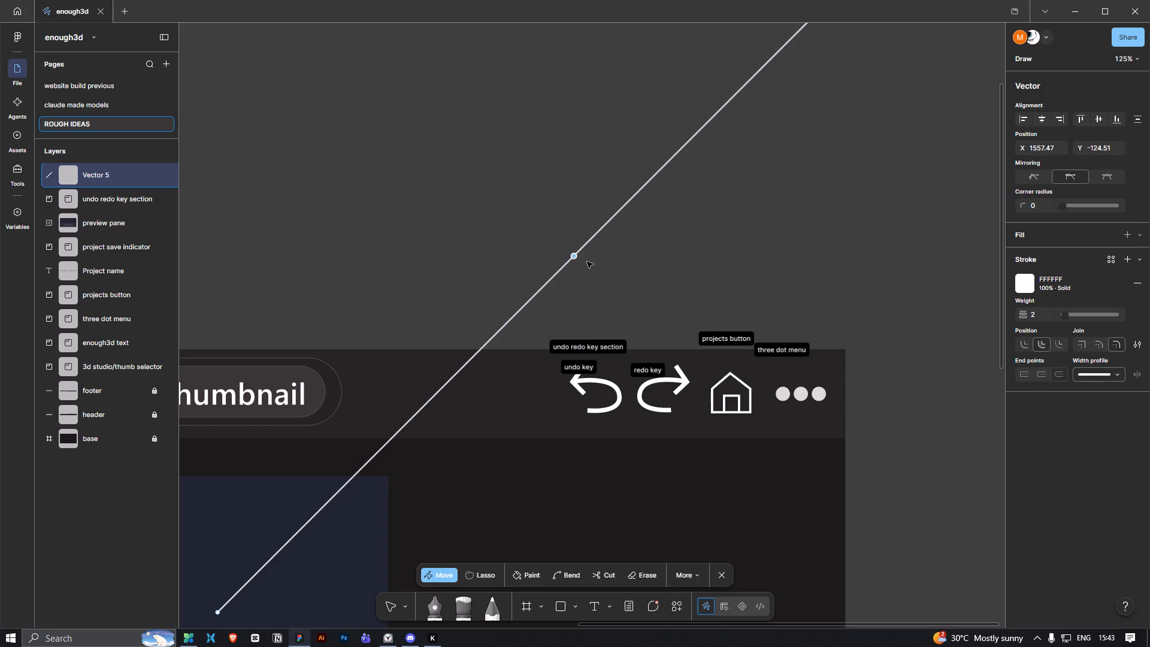
ctrl+scroll(592, 267, down, 4)
drag(583, 263, 532, 185)
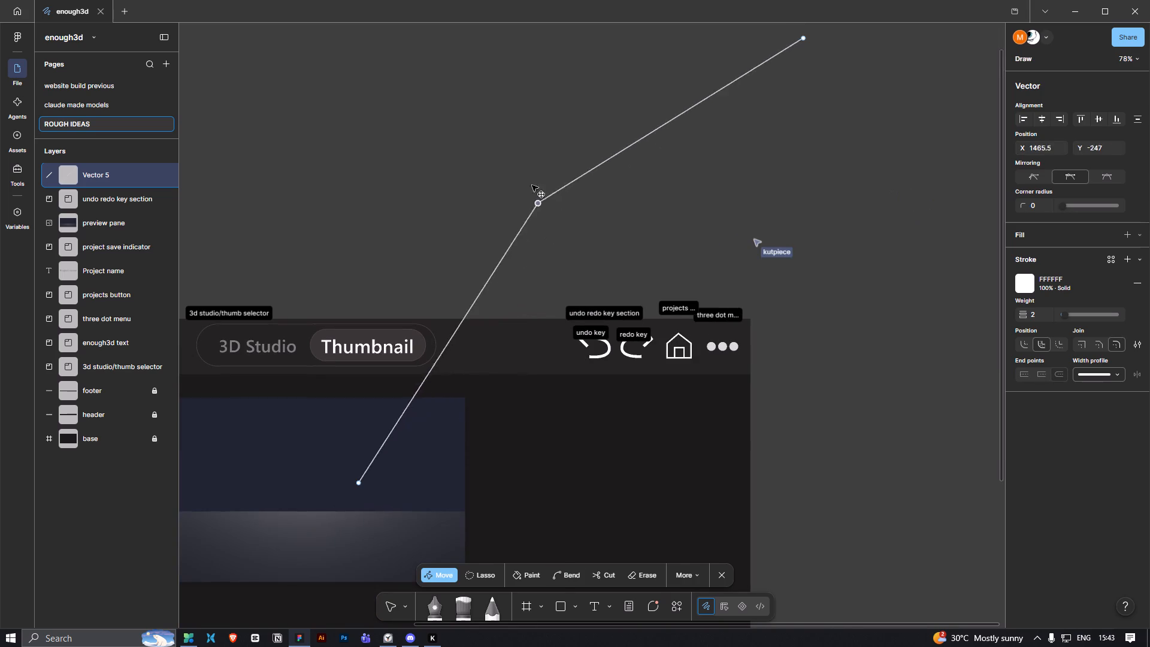
drag(532, 185, 525, 177)
Give the line's middle point symmetrically mirrored handles and move it further up-left to form a smooth arc.
click(1109, 179)
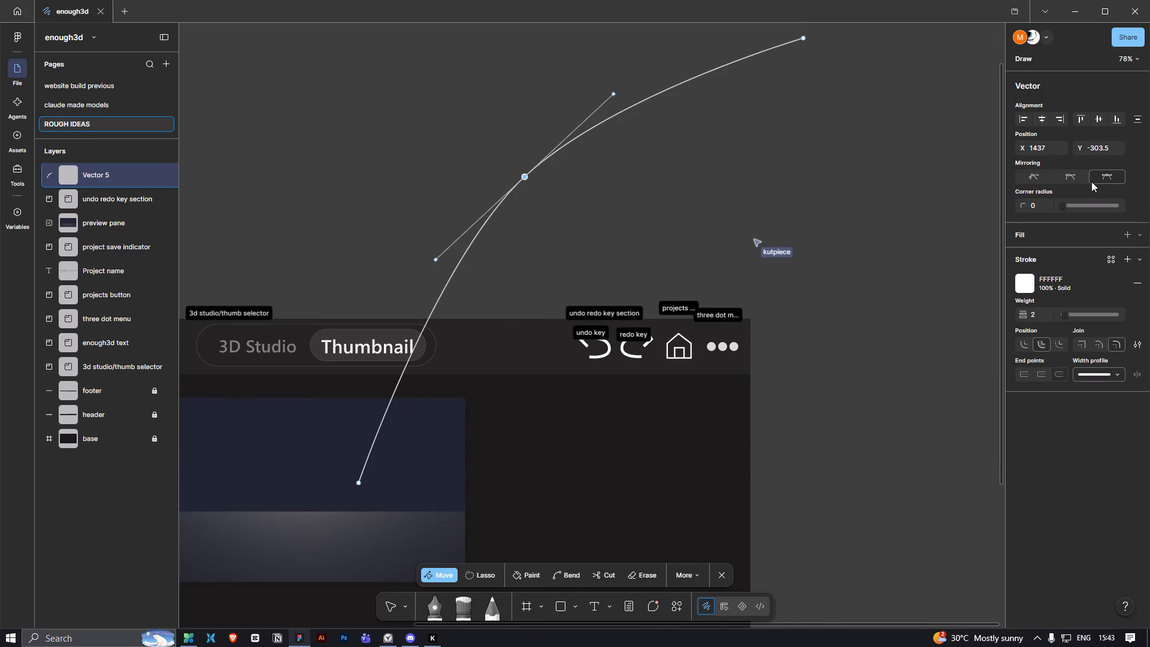
drag(523, 176, 471, 146)
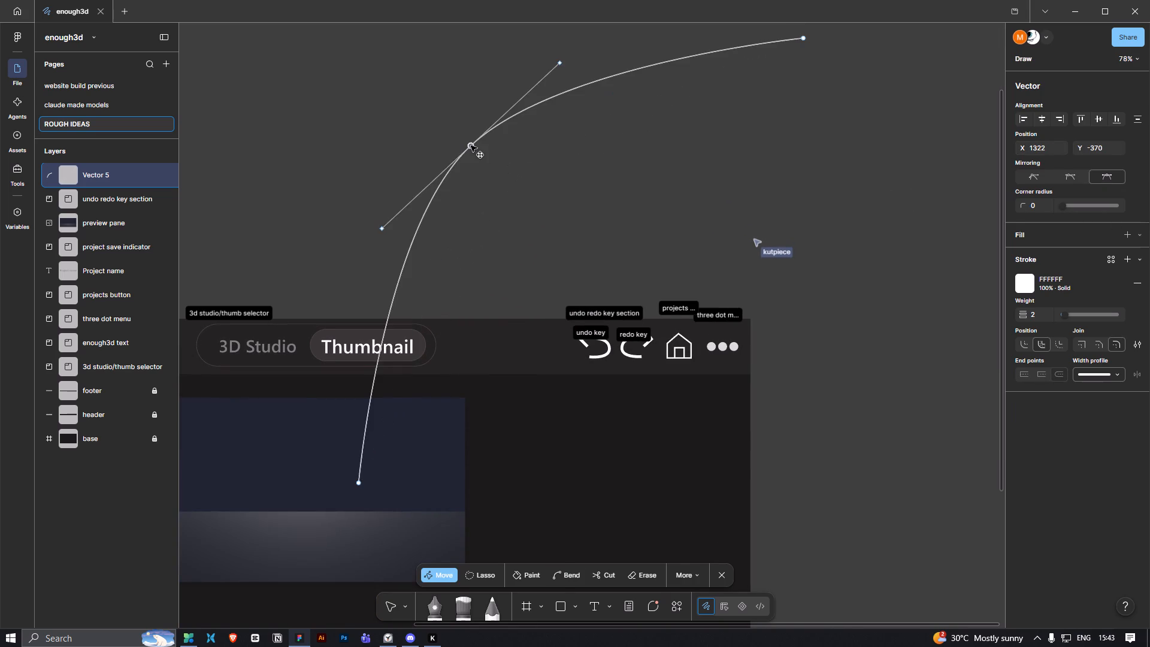
drag(471, 146, 489, 160)
click(556, 190)
ctrl+scroll(562, 211, down, 9)
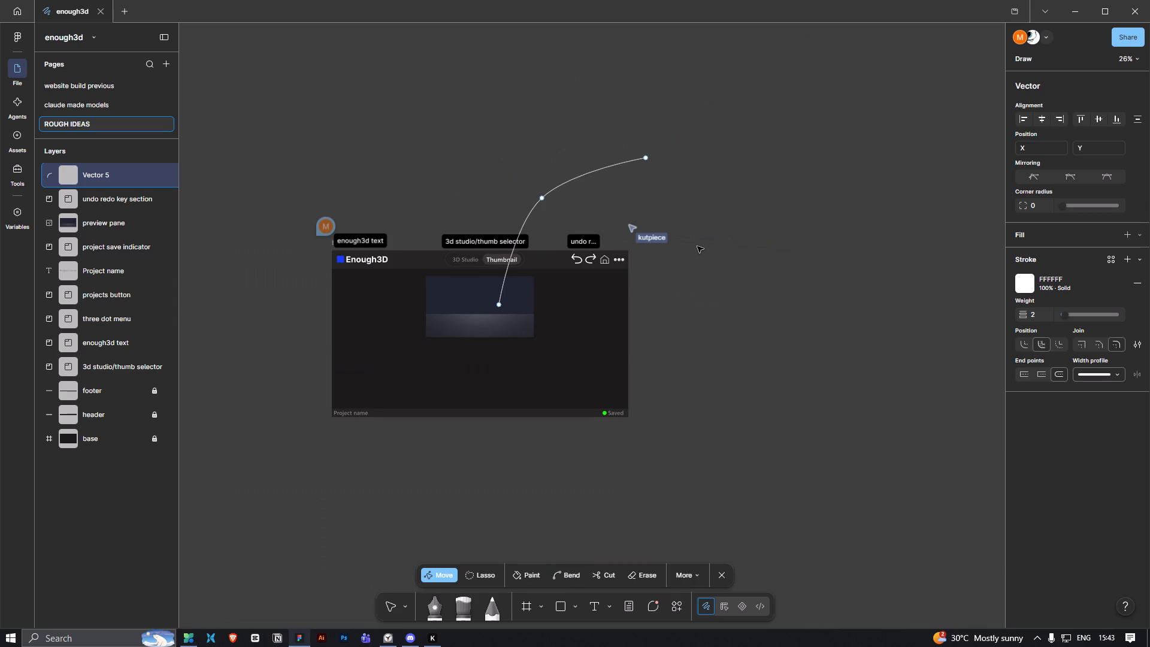
Leave vector editing and undo the curve and line edits until the vector line is removed from the canvas.
click(710, 239)
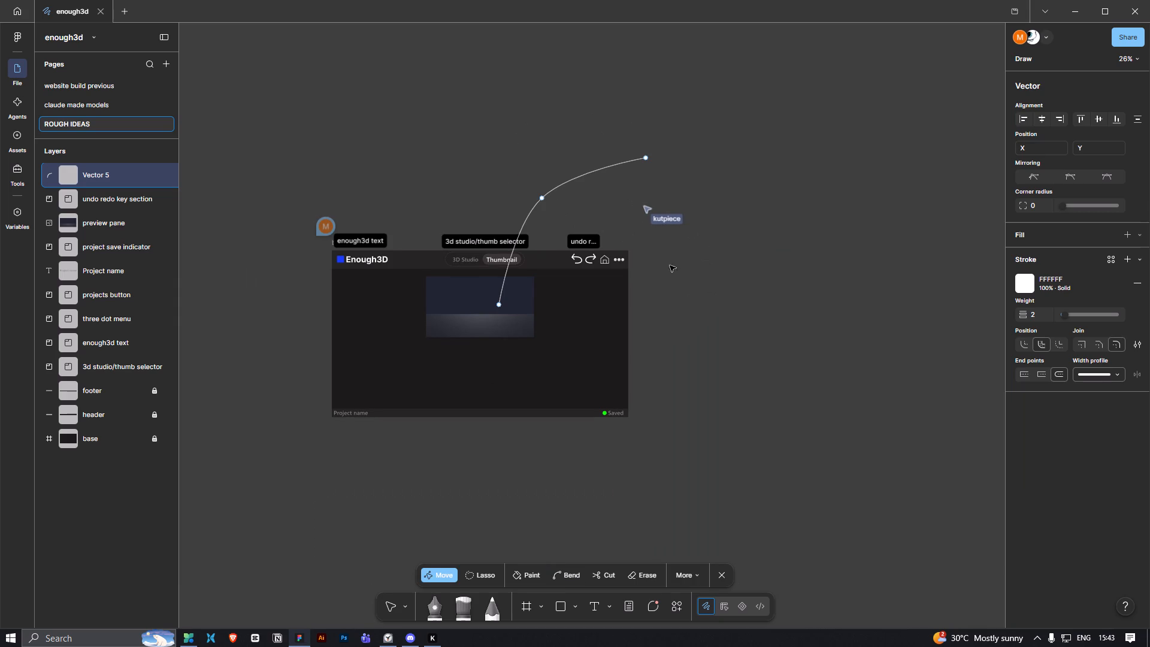
click(726, 579)
click(676, 519)
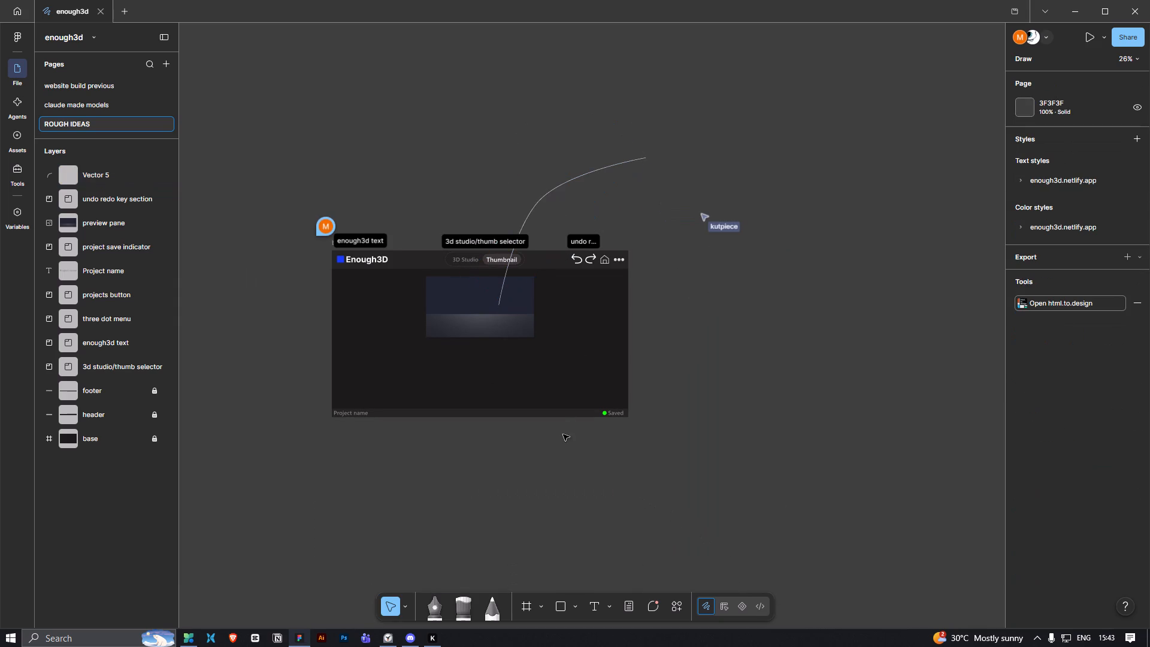
key(ctrl+z)
key(ctrl+z)
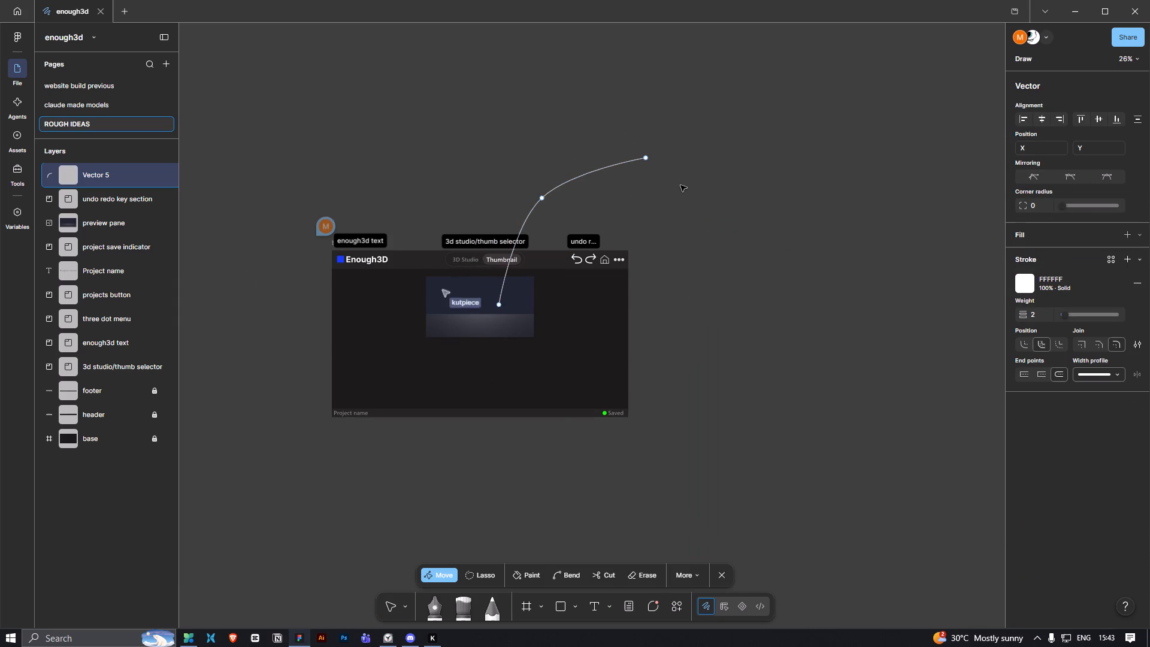
key(ctrl+z)
key(ctrl+z)
key(ctrl+z)
key(ctrl+z)
key(ctrl+z)
key(ctrl+z)
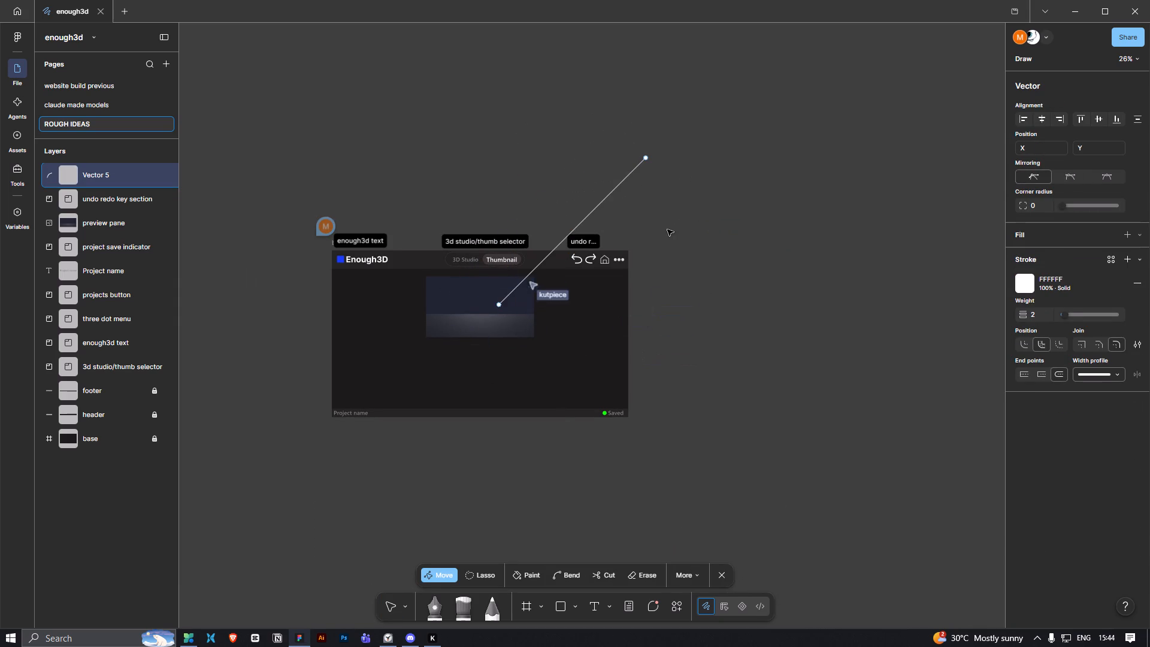
key(ctrl+z)
key(ctrl+z)
key(ctrl+z)
key(ctrl+z)
key(ctrl+z)
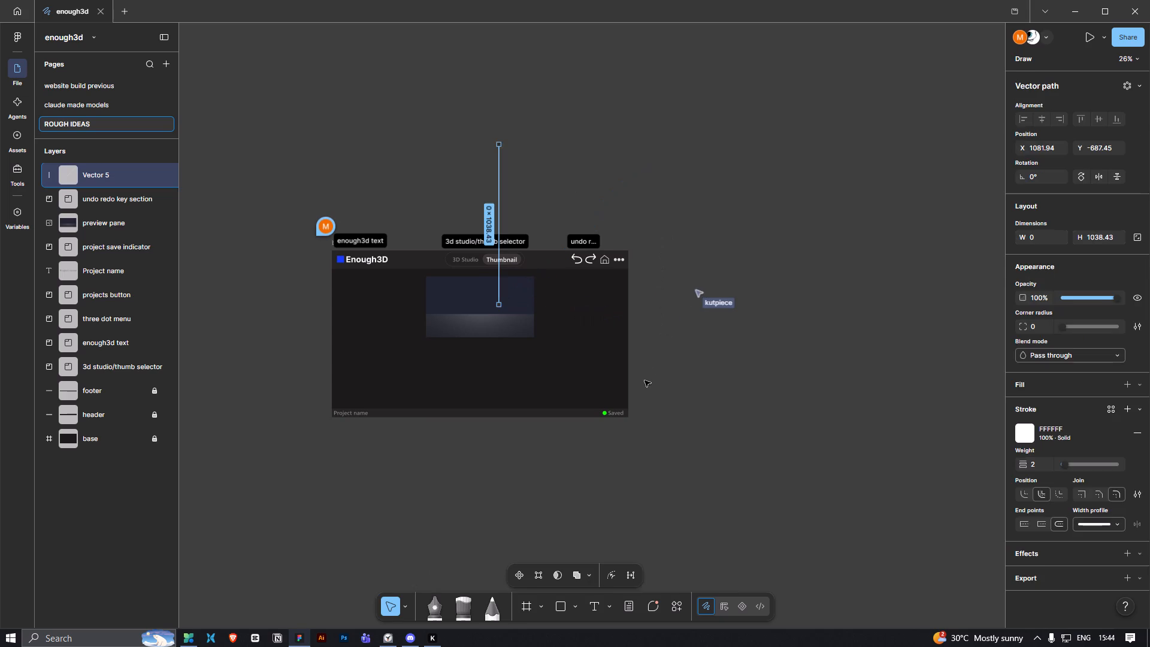
key(ctrl+z)
key(ctrl+z)
In Design mode, draw a rectangle about 574 × 489 and move it against the mockup's right edge, just below the header.
ctrl+scroll(486, 477, up, 4)
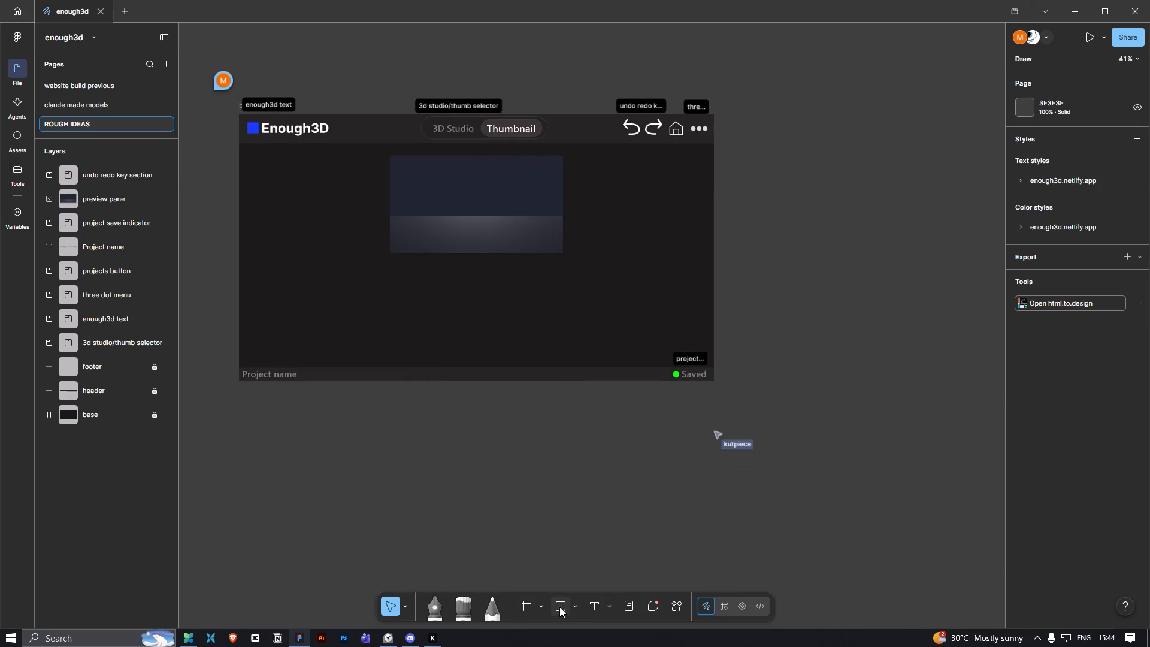
click(726, 601)
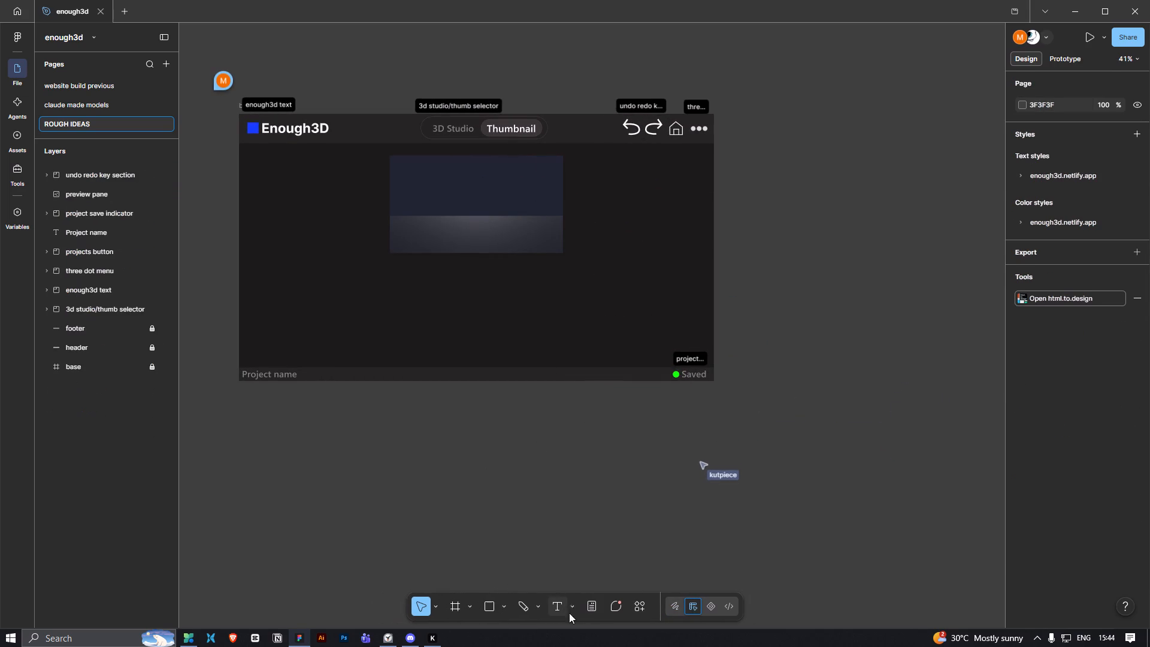
click(496, 604)
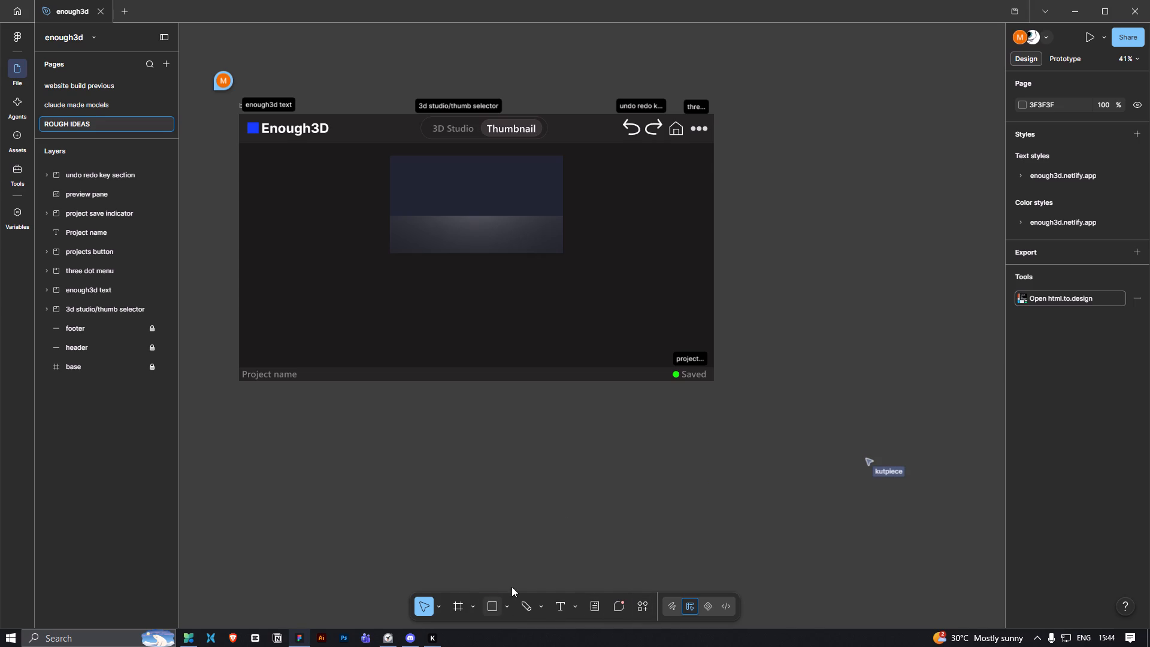
drag(572, 457, 714, 578)
drag(673, 542, 672, 250)
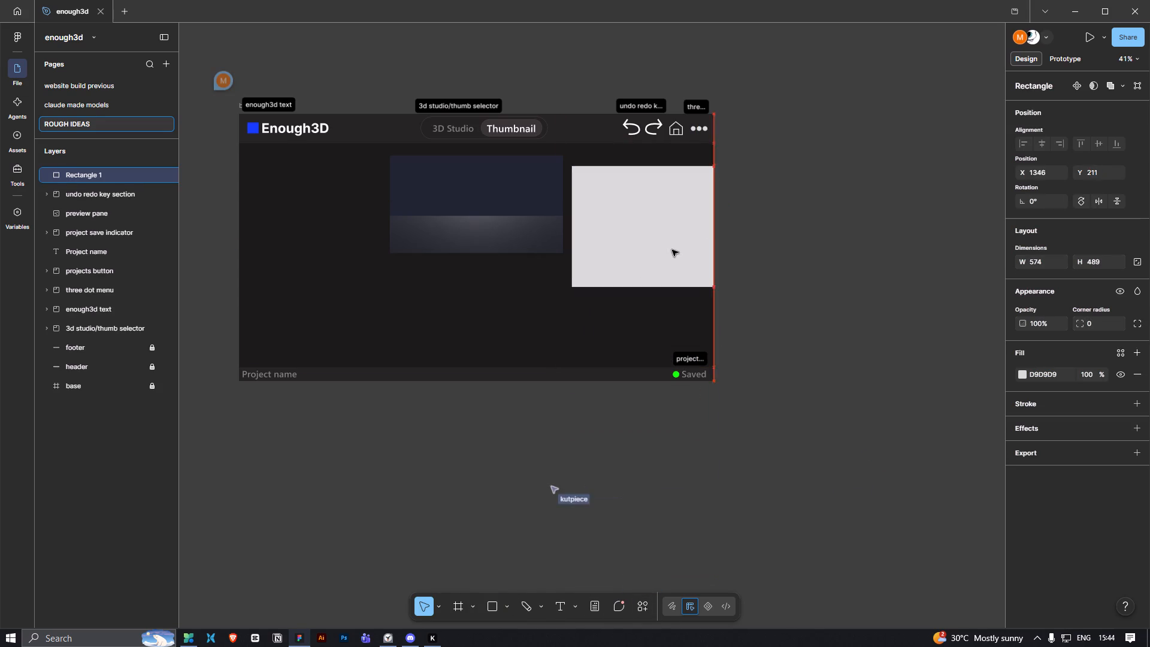
drag(672, 250, 672, 246)
Stretch the rectangle vertically to fill the space between header and footer, at Y 119 with a height of 906.
drag(644, 161, 647, 152)
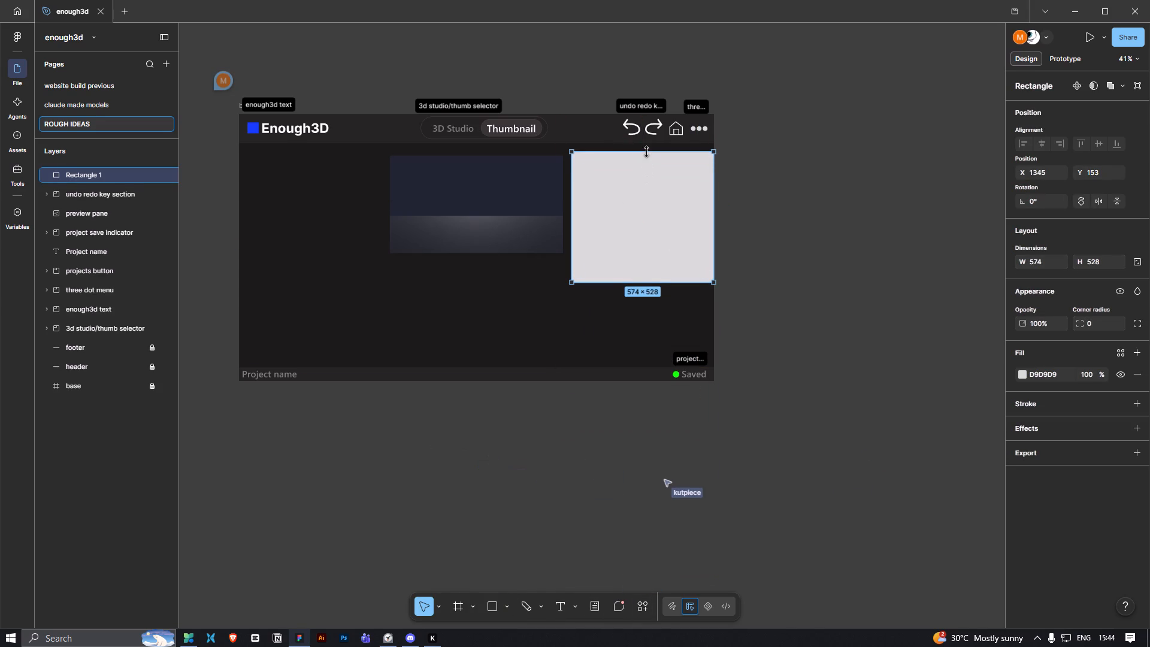
drag(647, 152, 648, 143)
drag(654, 281, 654, 373)
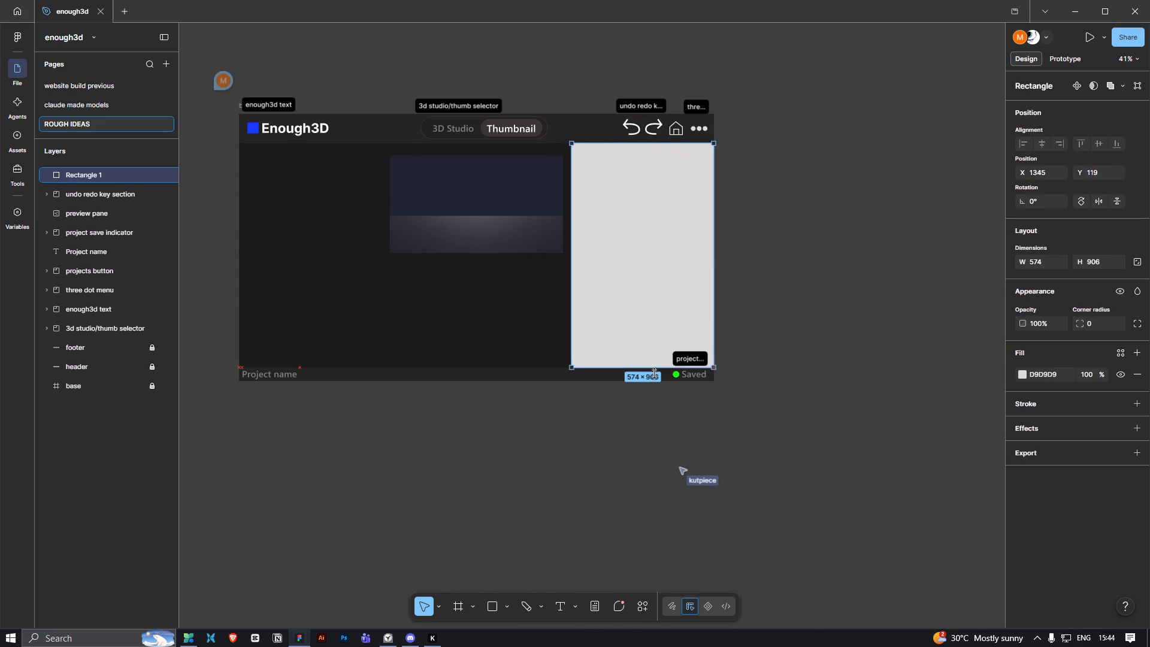
drag(654, 373, 655, 367)
Duplicate the tall rectangle and place the copy against the mockup's left edge at X 0, Y 119.
alt+drag(650, 309, 397, 287)
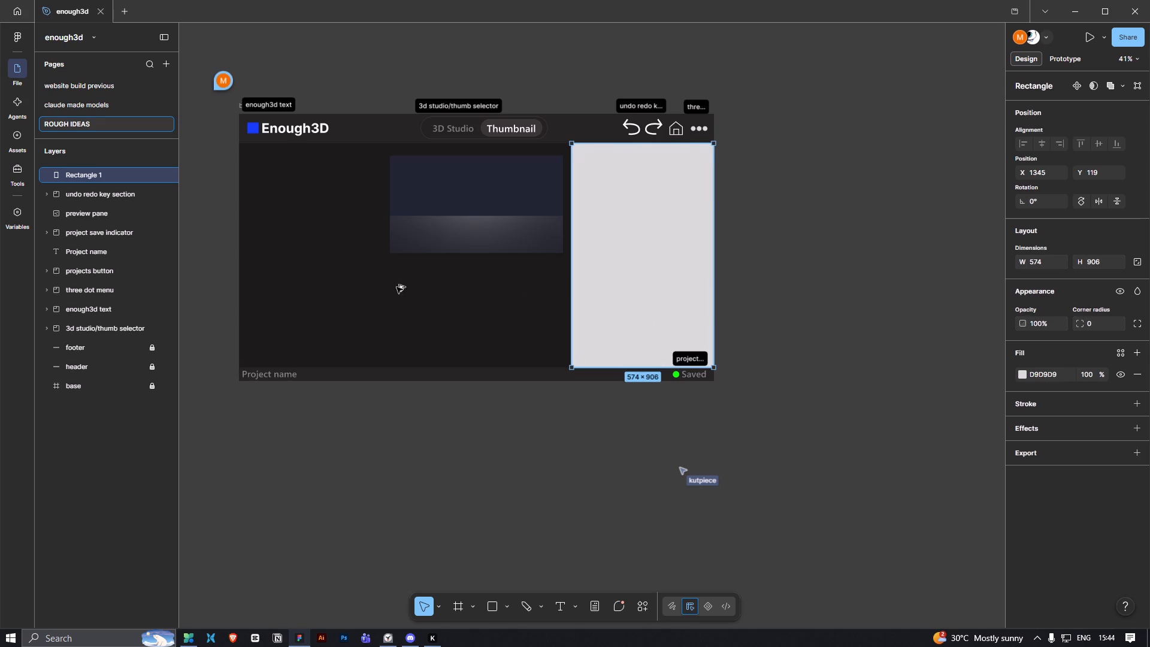
alt+drag(397, 287, 321, 310)
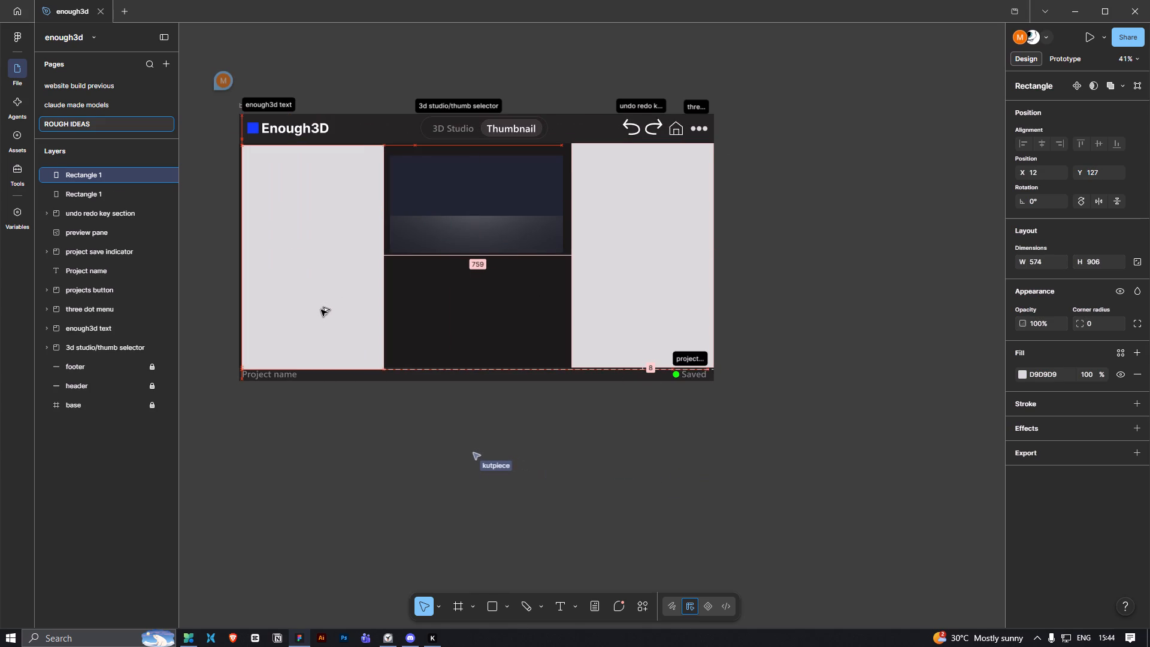
alt+drag(321, 310, 317, 309)
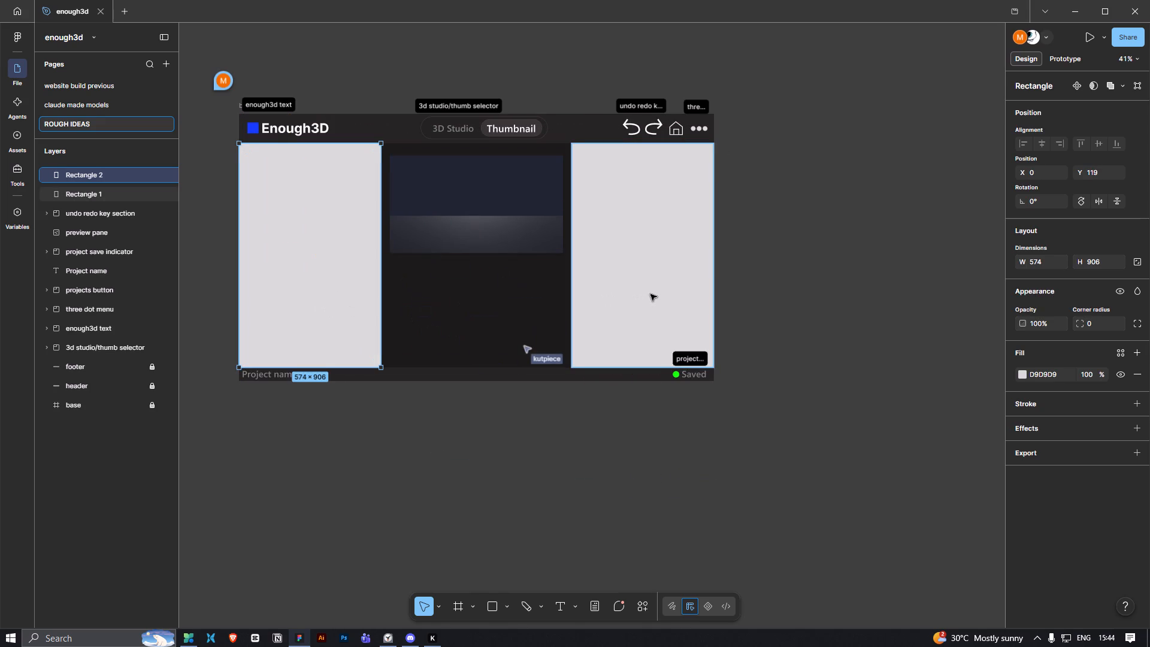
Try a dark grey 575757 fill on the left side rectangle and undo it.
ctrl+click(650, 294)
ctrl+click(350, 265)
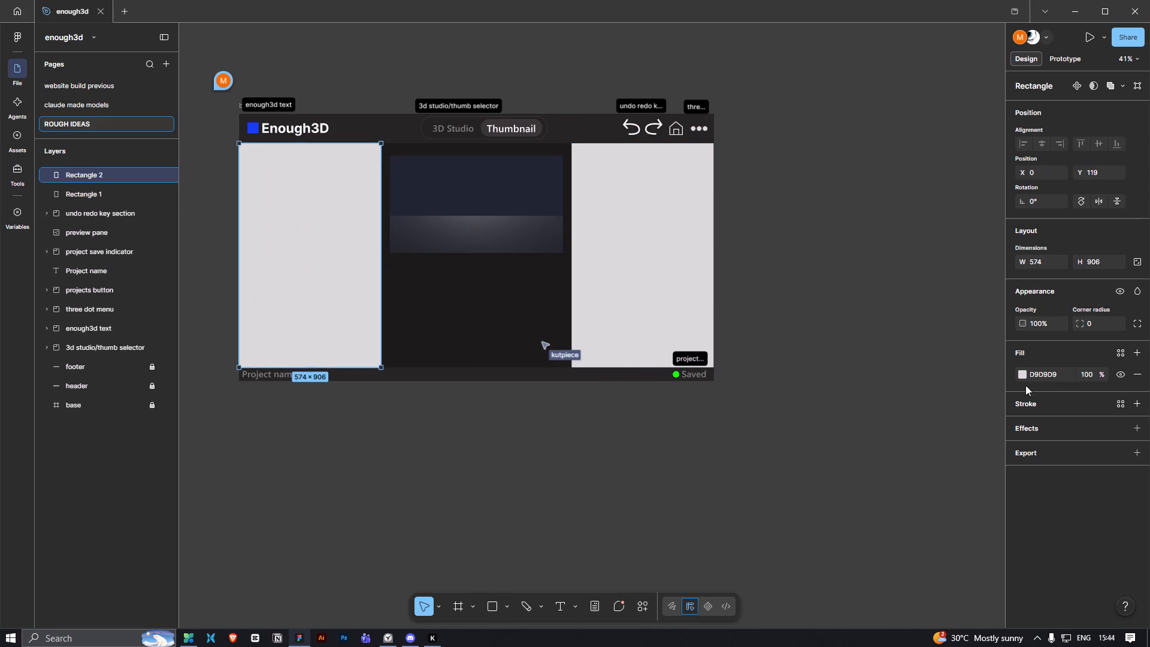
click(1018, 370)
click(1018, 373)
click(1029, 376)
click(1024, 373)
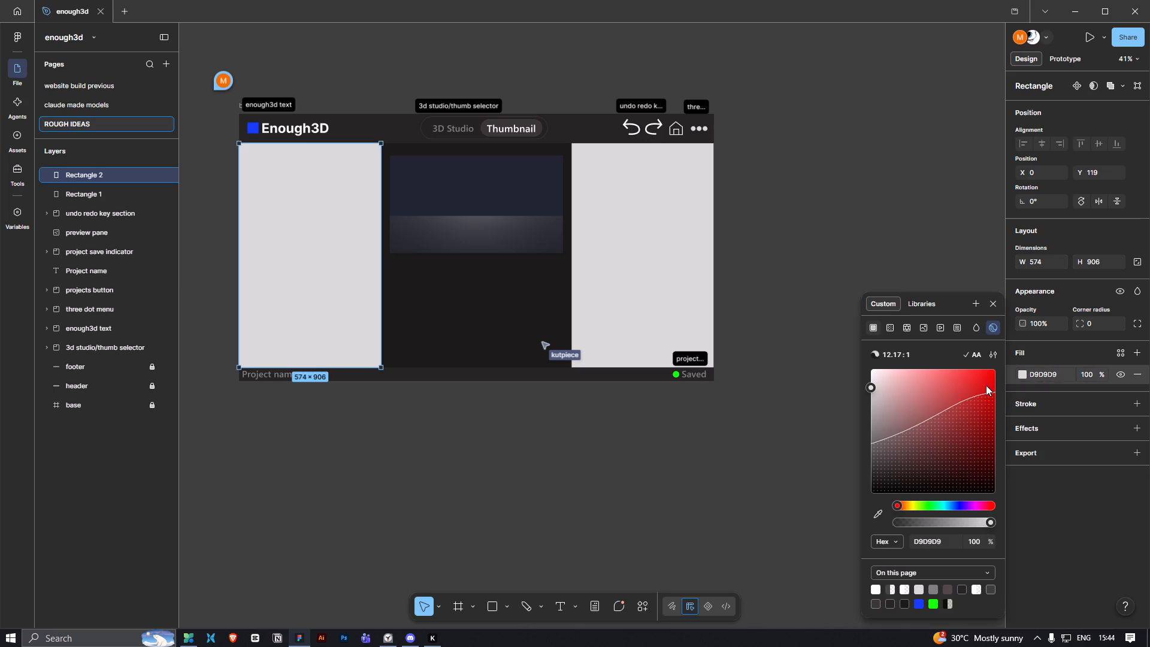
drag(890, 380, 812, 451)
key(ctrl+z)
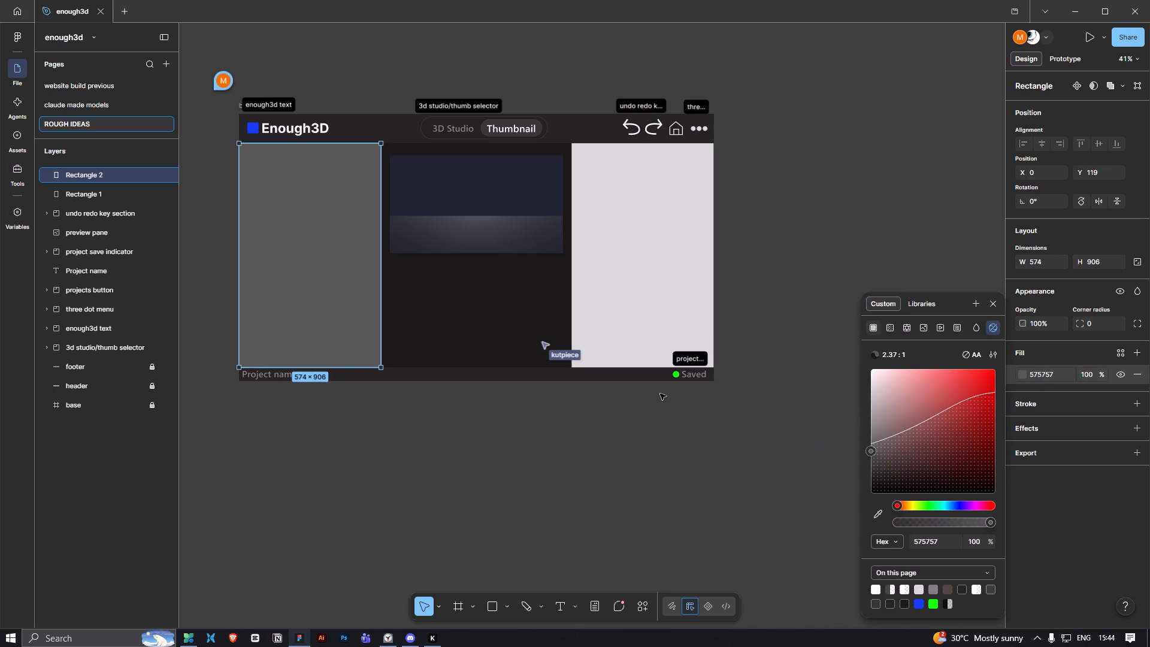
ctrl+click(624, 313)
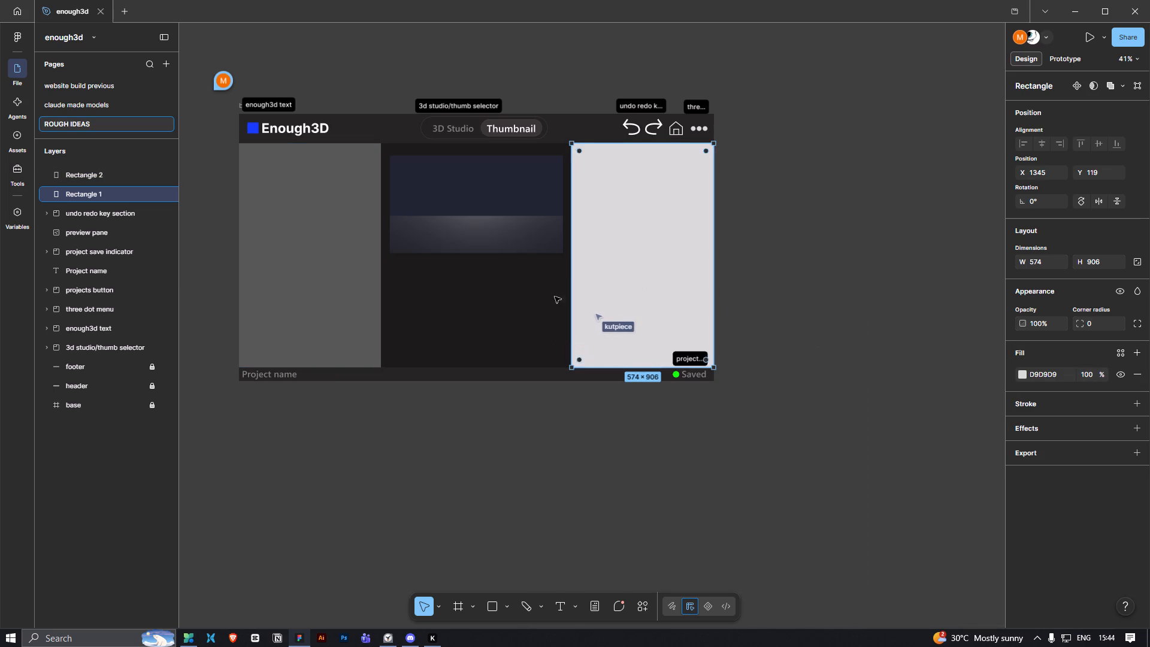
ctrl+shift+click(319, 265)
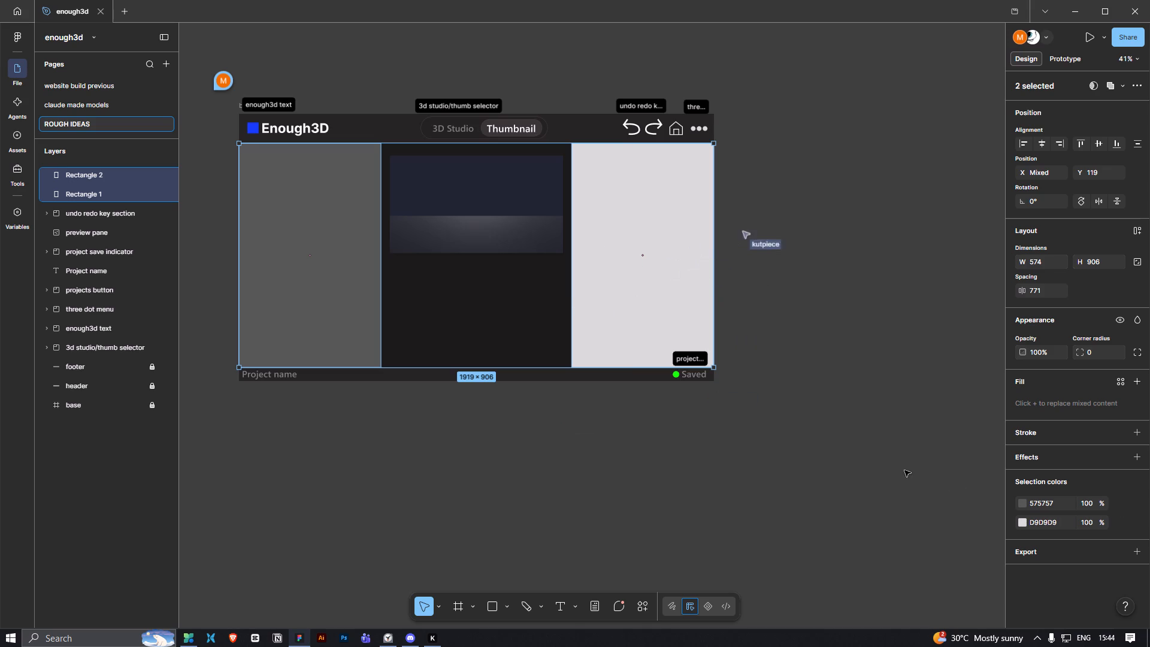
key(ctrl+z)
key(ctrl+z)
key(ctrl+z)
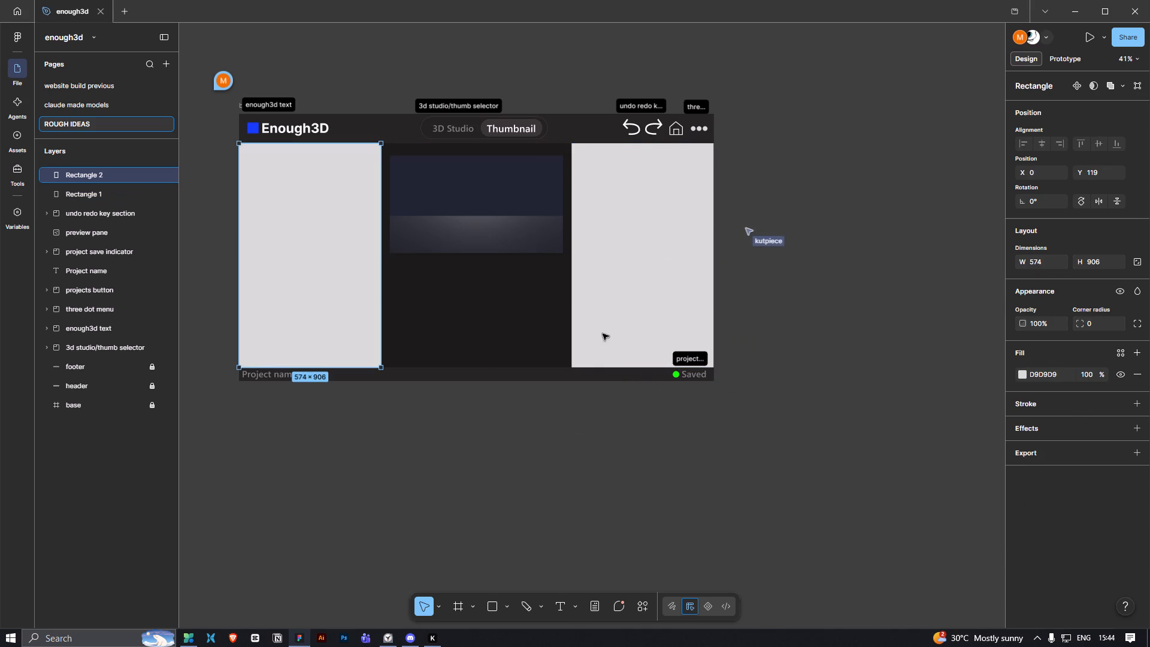
Set the fill of both side rectangles together to dark grey 464646.
ctrl+click(672, 326)
ctrl+shift+click(345, 287)
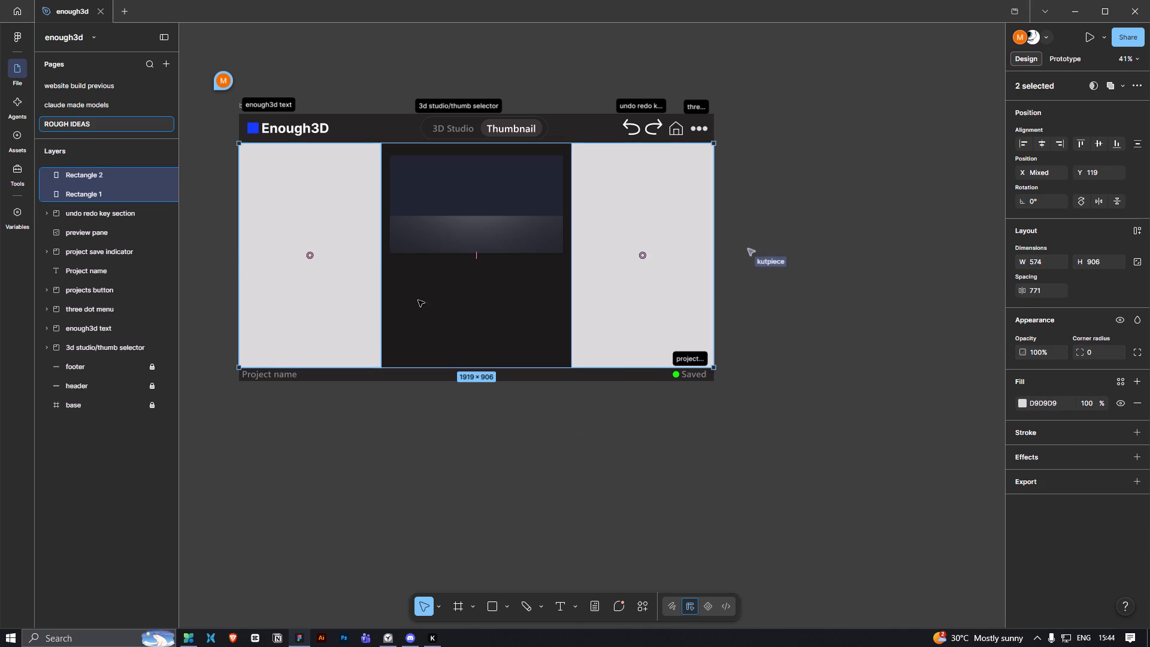
click(1022, 404)
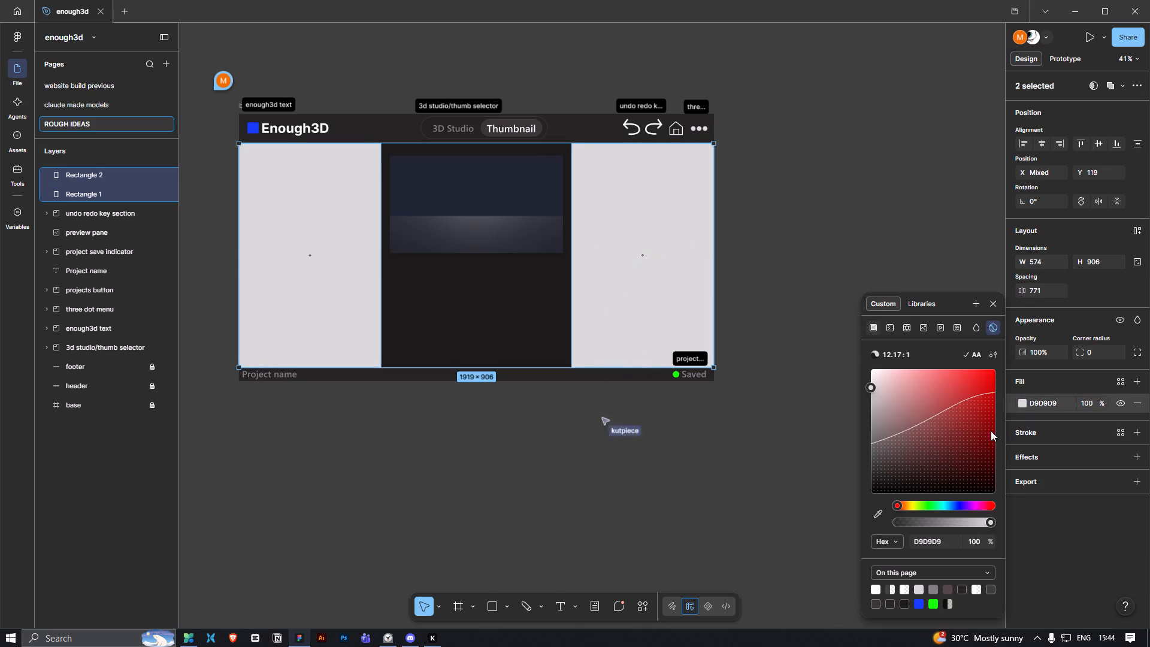
drag(894, 407, 835, 459)
click(648, 499)
click(641, 385)
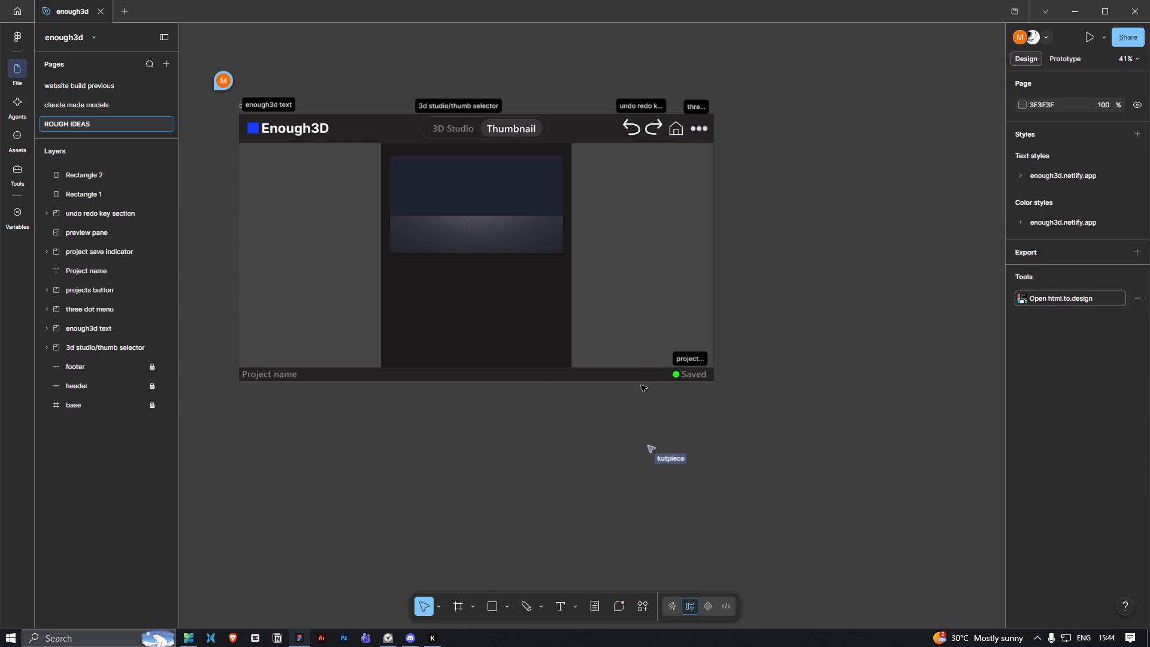
Nudge the right side rectangle one pixel to the right, to X 1346.
click(638, 334)
key(Right)
click(610, 427)
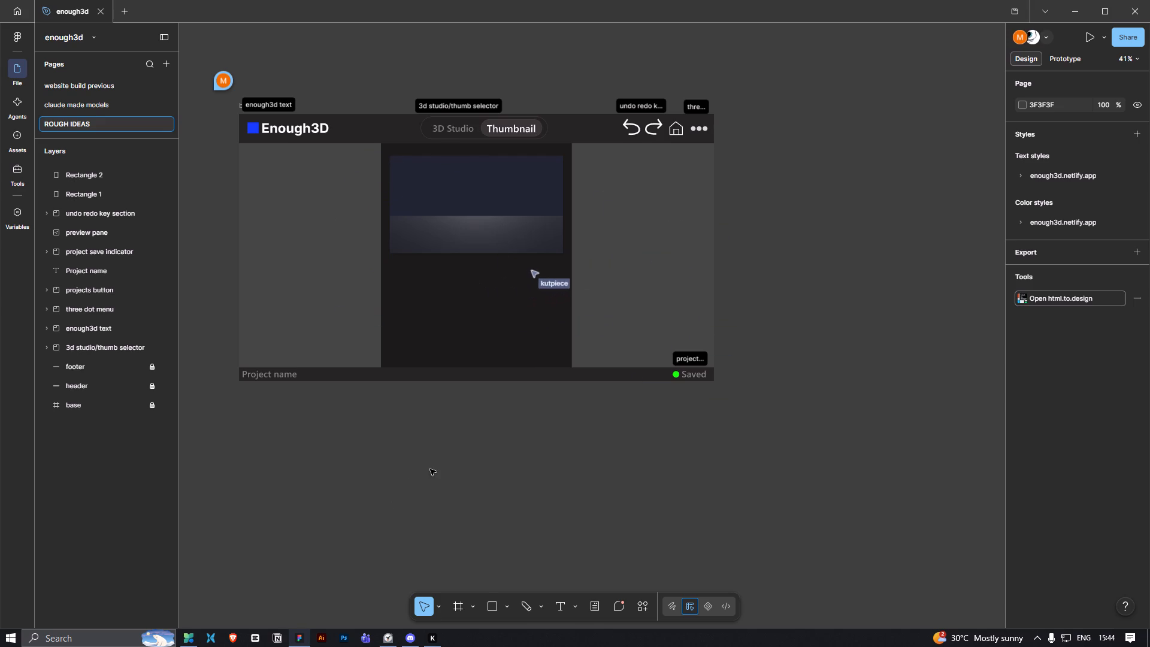
Draw a small rectangle about 67 × 19 just below the preview pane's lower-right corner, at about X 1209, Y 576.
ctrl+scroll(498, 482, up, 8)
key(space)
key(space)
key(space)
key(space)
key(space)
key(space)
key(space)
key(space)
key(space)
key(space)
drag(473, 102, 507, 529)
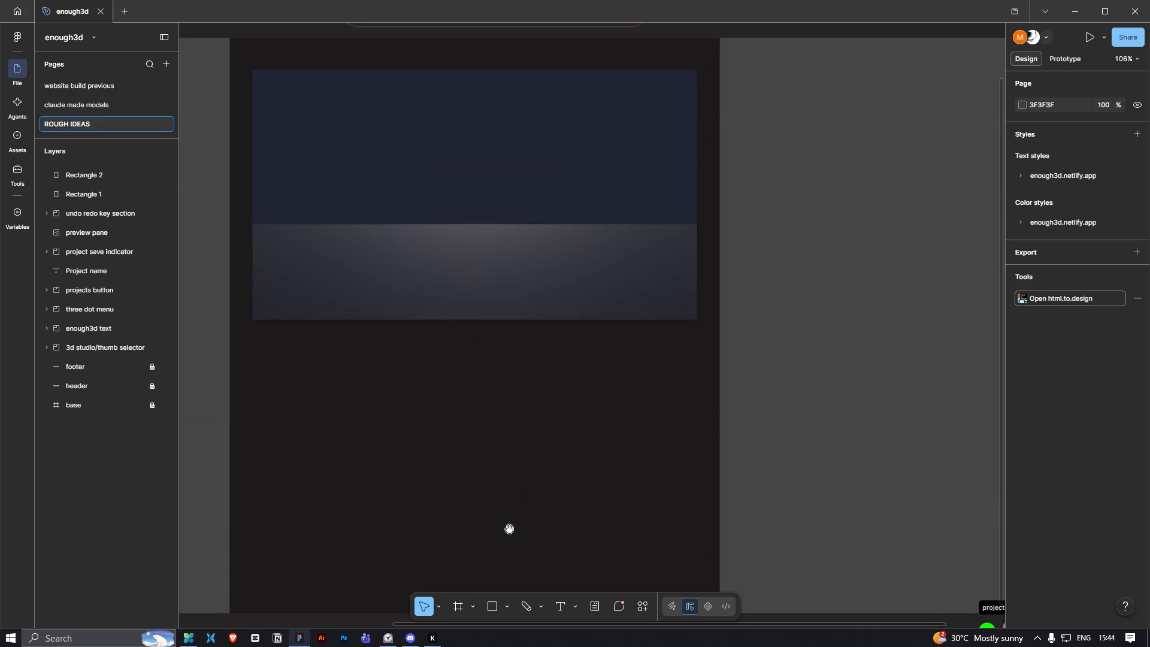
ctrl+scroll(534, 537, up, 4)
click(489, 601)
ctrl+scroll(674, 328, up, 4)
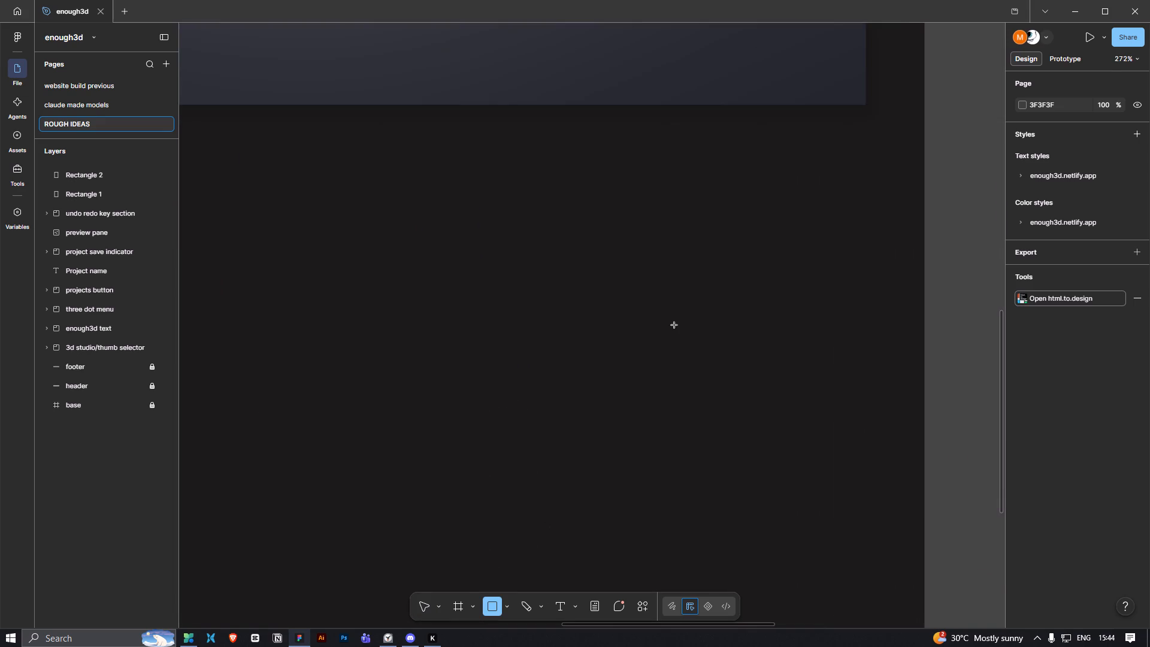
key(space)
drag(680, 241, 601, 446)
drag(610, 335, 719, 365)
drag(696, 355, 709, 352)
Round the small rectangle into a pill with a corner radius of 60 and leave its vector editing.
double_click(710, 352)
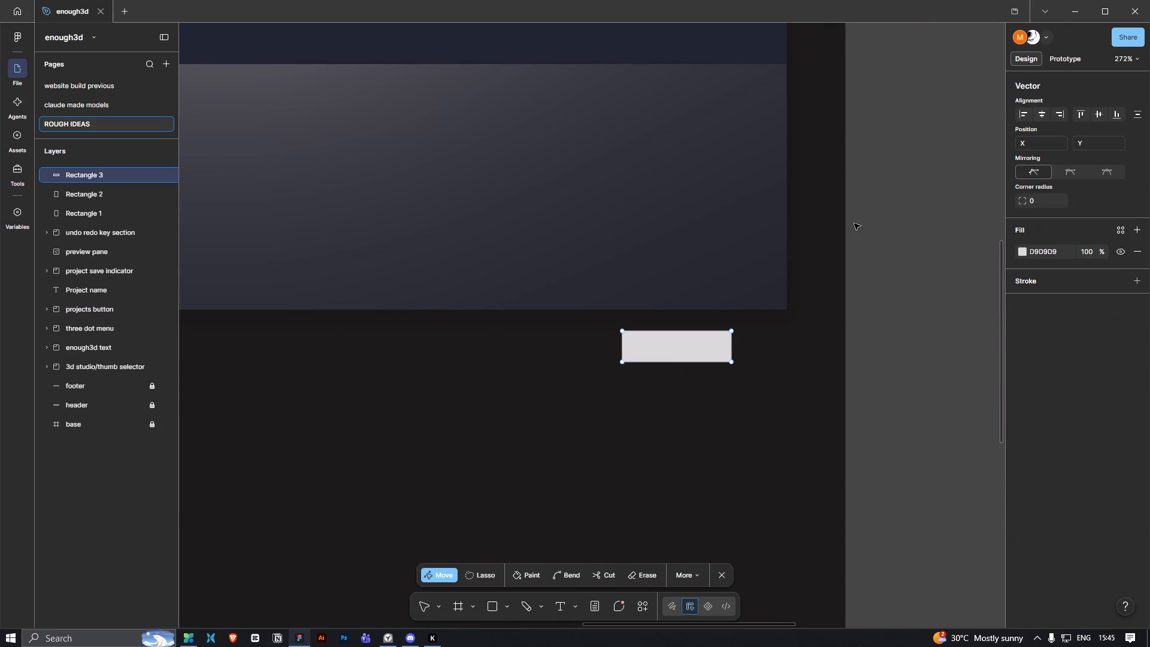
click(1035, 201)
key(ctrl+a)
text(60)
key(Return)
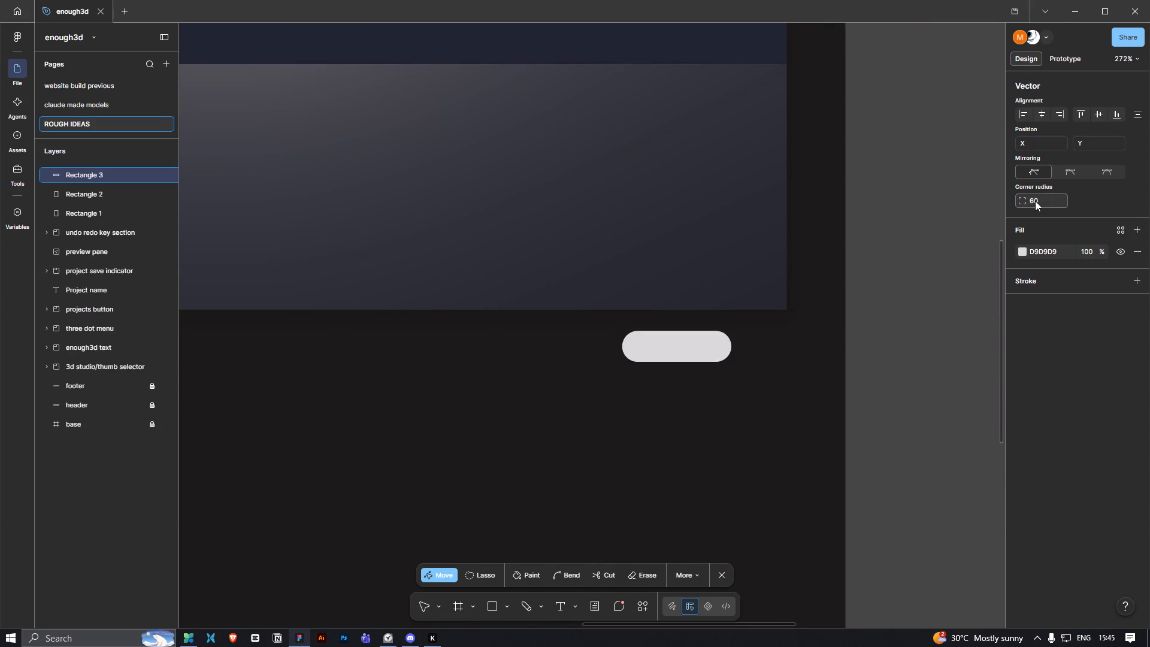
double_click(674, 353)
click(926, 408)
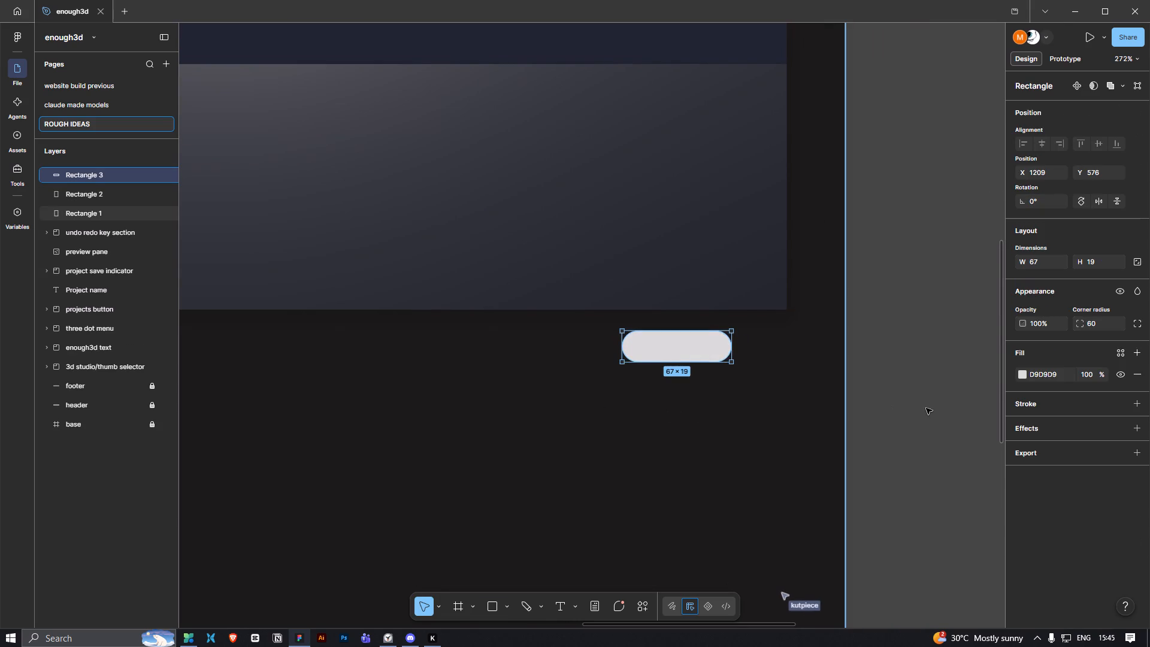
Add the text label "3d Editor" at the pill, starting at about X 1241, Y 588.
ctrl+scroll(732, 464, down, 3)
ctrl+scroll(650, 505, up, 3)
click(568, 602)
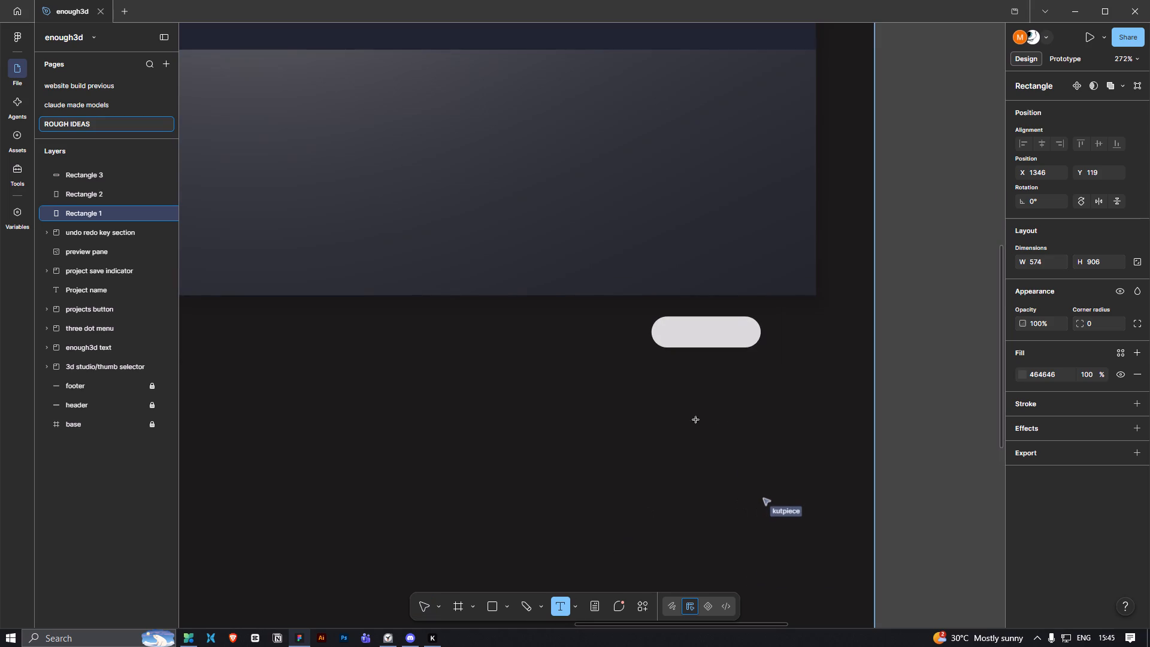
click(703, 336)
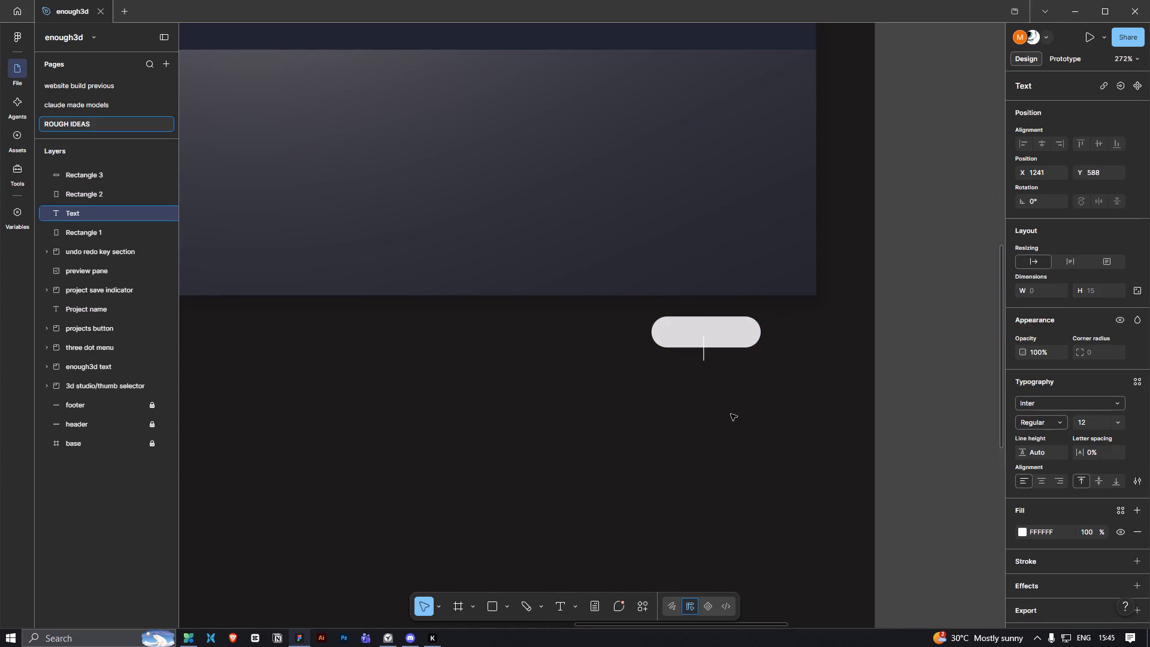
text(3d Editor)
Set the "3d Editor" text's fill to black 000000.
scroll(1071, 505, down, 3)
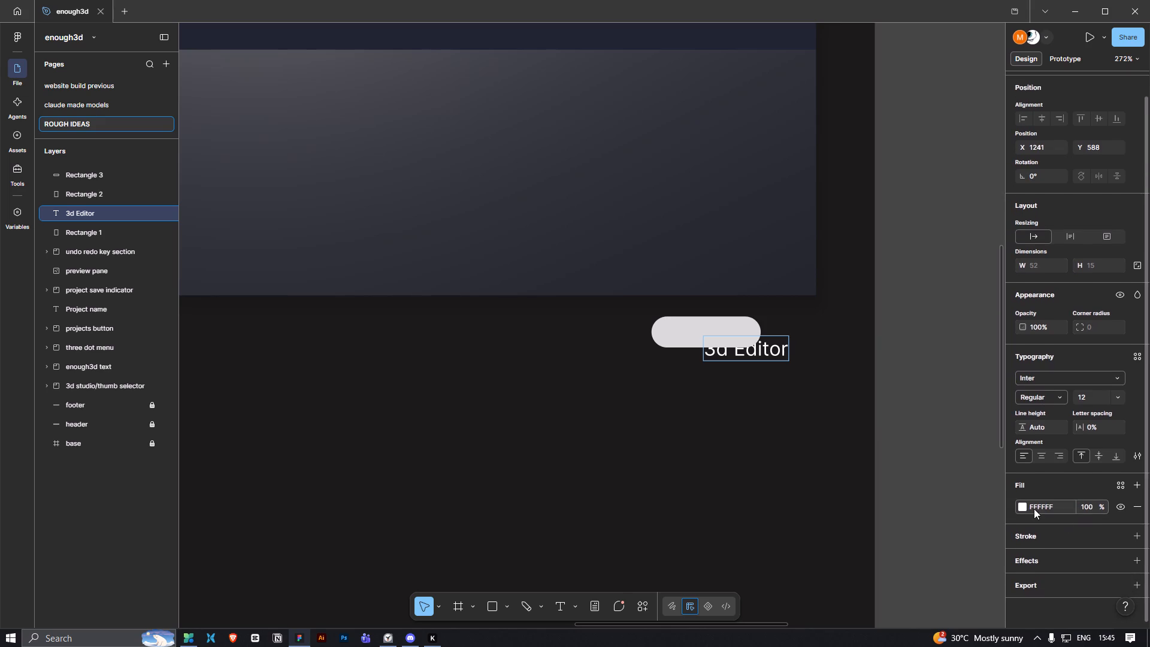
click(1030, 505)
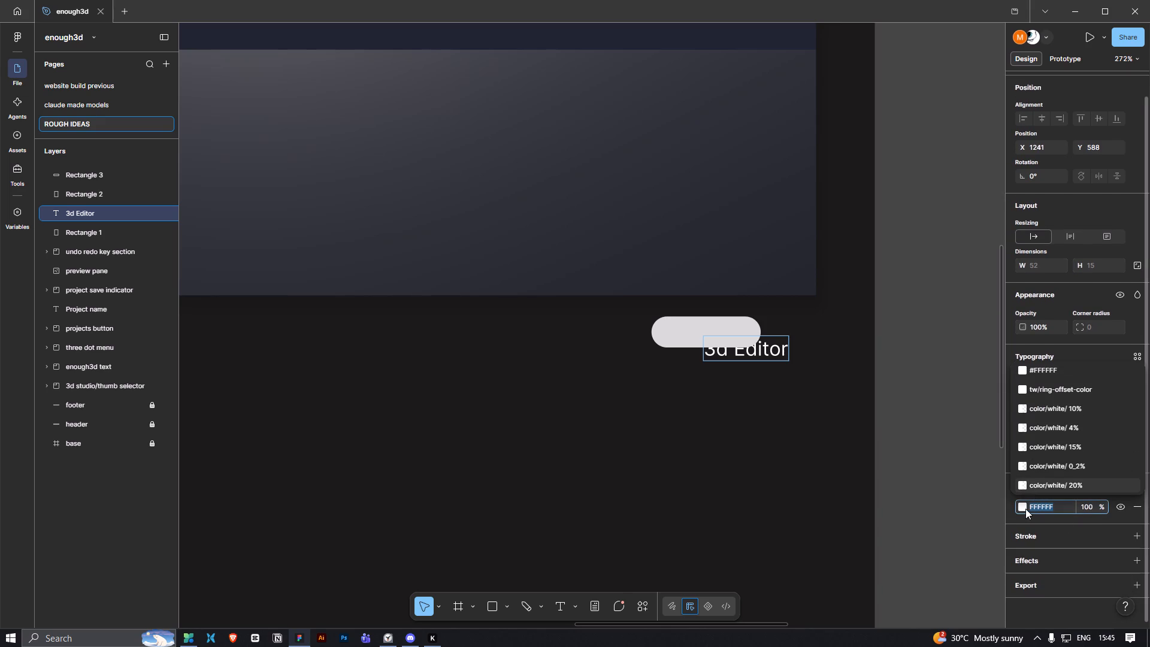
click(1025, 509)
drag(950, 450, 836, 497)
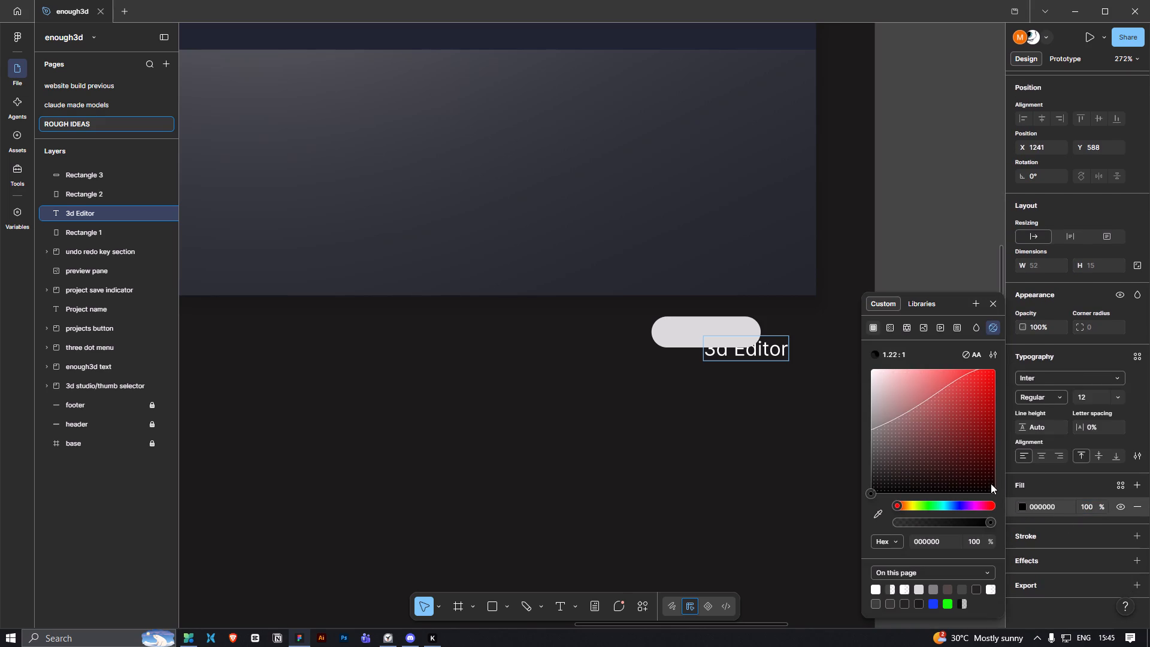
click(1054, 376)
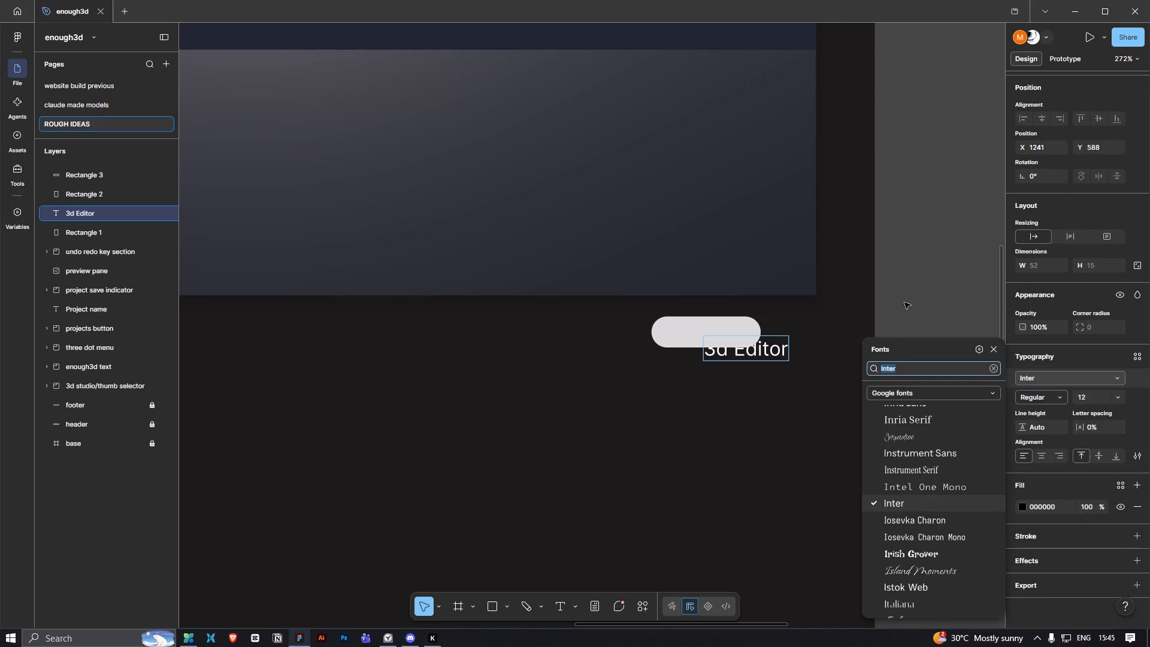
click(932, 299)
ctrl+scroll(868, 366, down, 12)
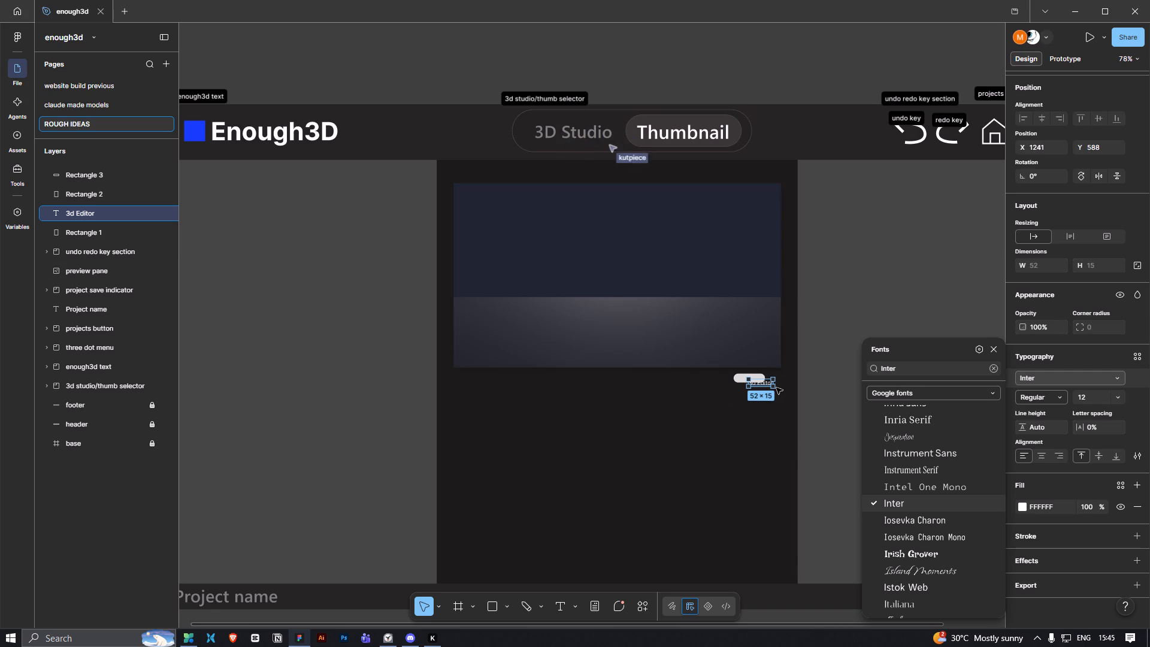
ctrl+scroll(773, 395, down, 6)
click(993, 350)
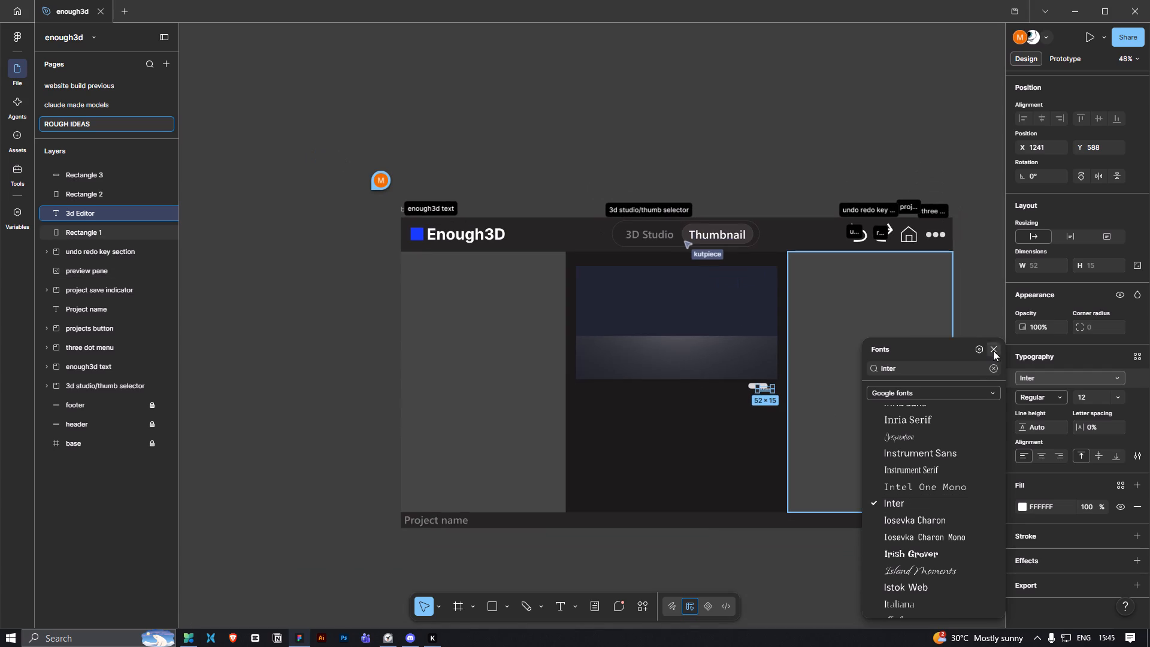
Delete the "3d Editor" text label beside the pill.
key(BackSpace)
click(782, 140)
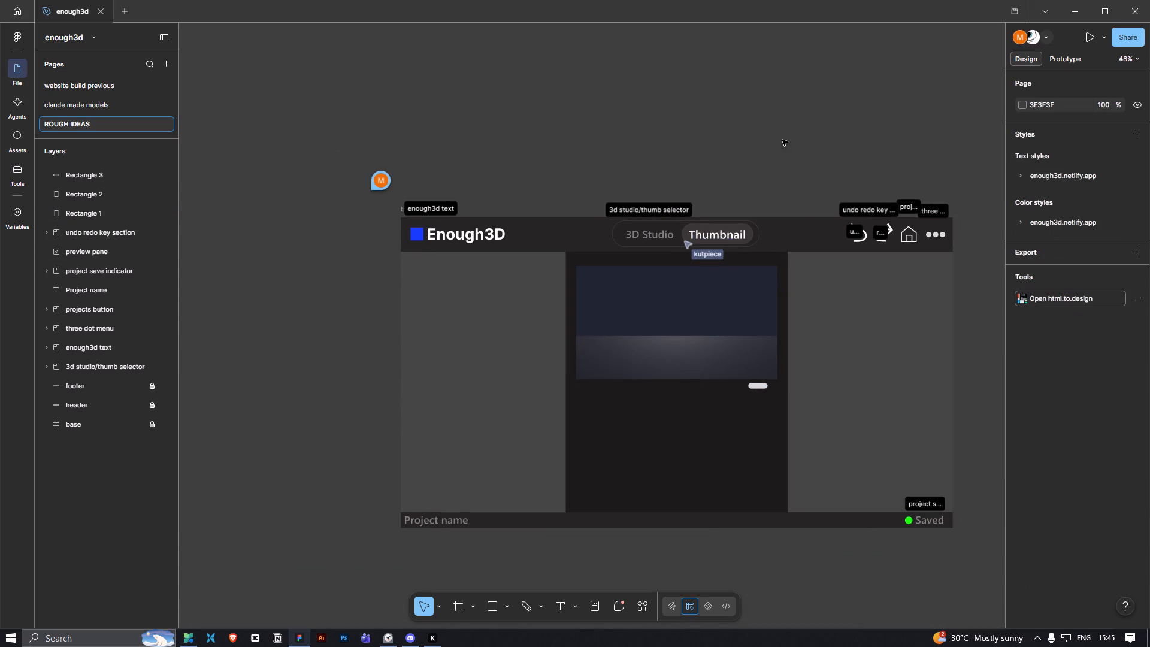
Examine the header's "3D Studio" label, the two side panels and the overall mockup layout.
click(653, 237)
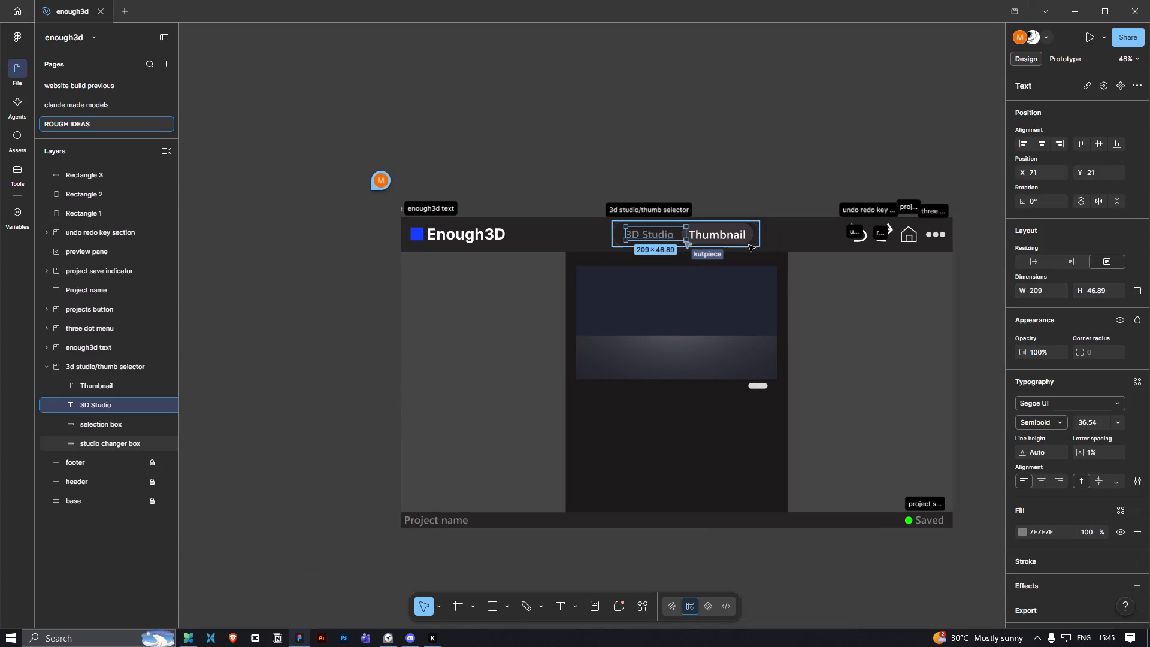
click(745, 166)
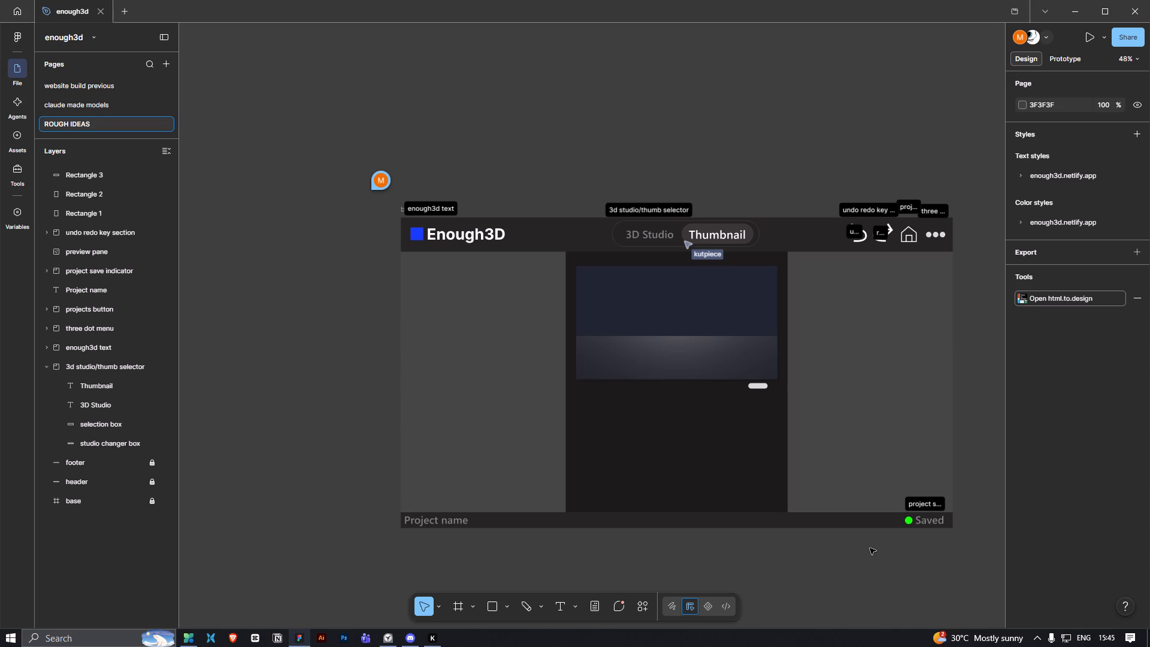
key(space)
key(space)
key(space)
key(space)
key(space)
key(space)
drag(854, 547, 744, 524)
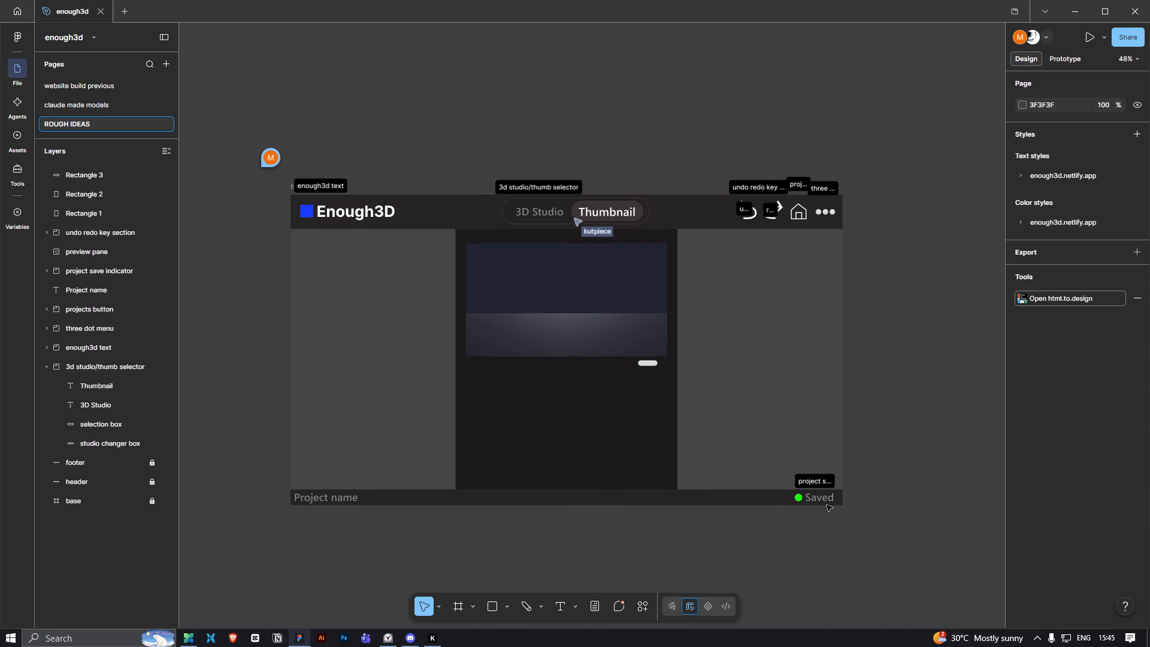
click(793, 394)
click(879, 378)
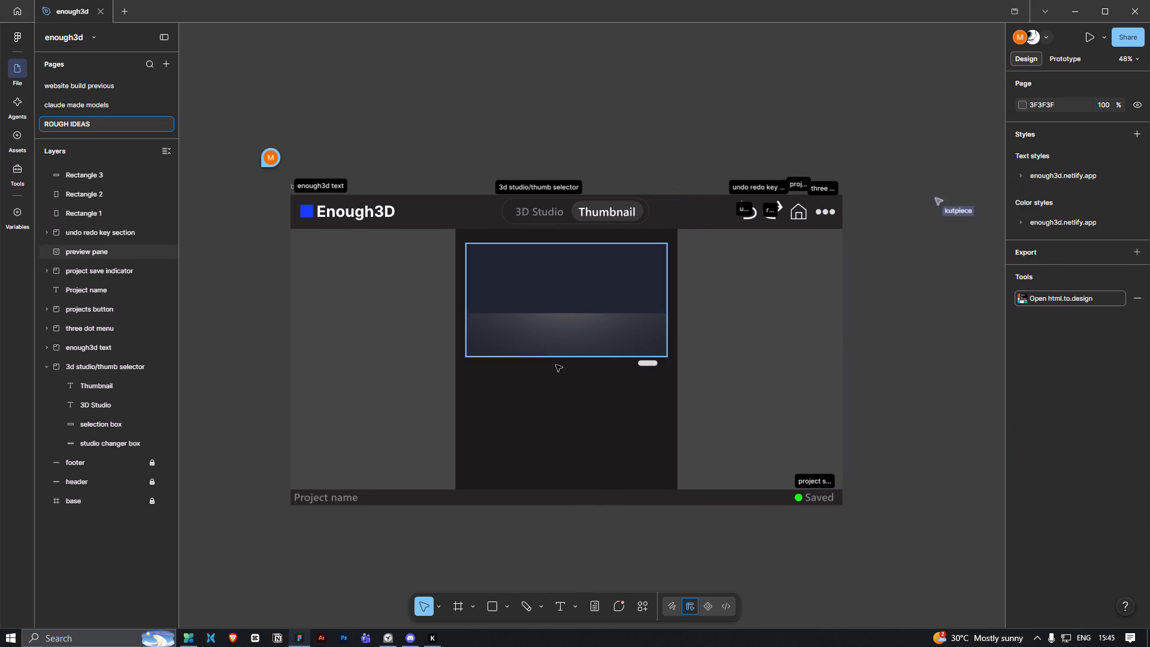
click(776, 372)
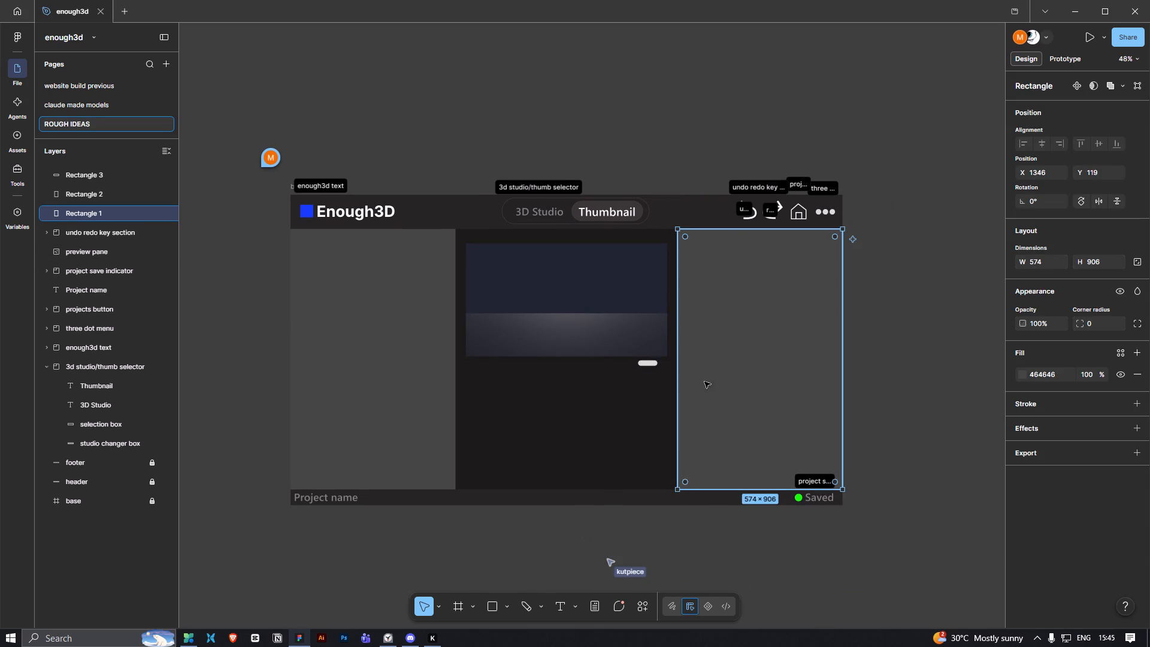
scroll(762, 390, down, 1)
click(338, 349)
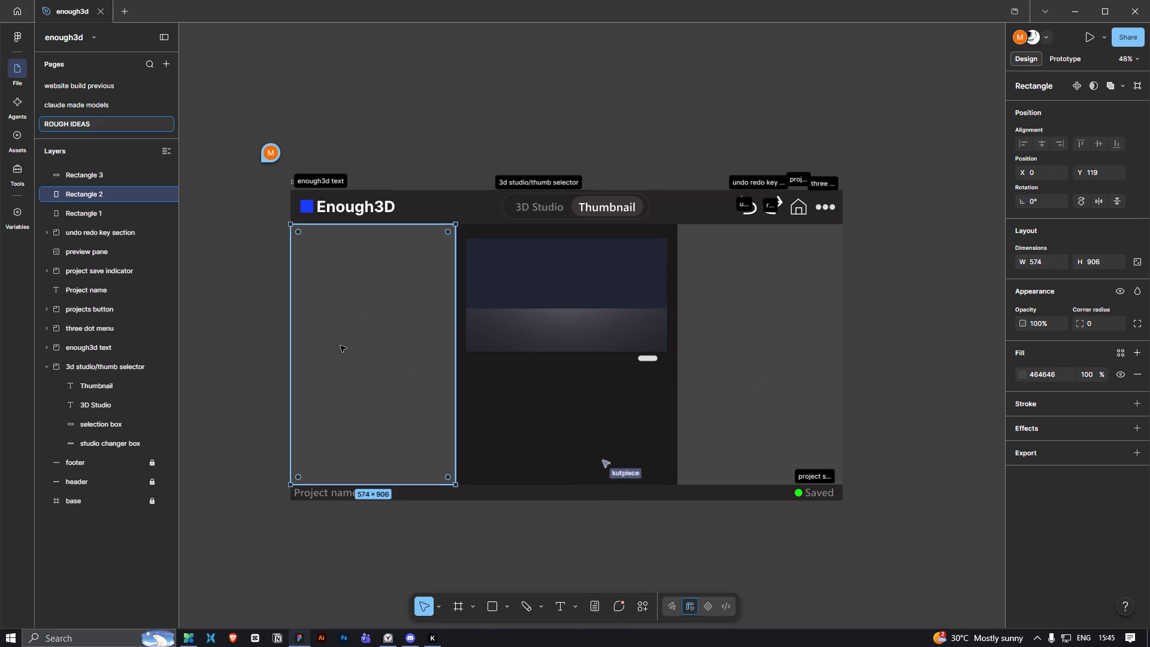
ctrl+scroll(359, 372, down, 6)
click(465, 535)
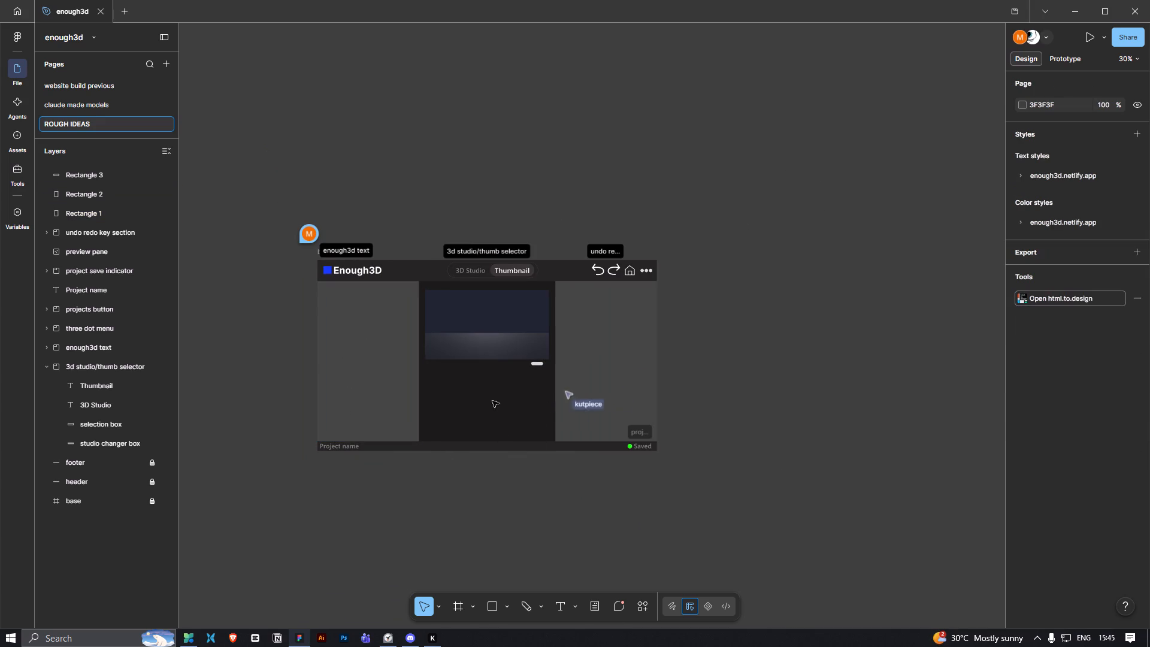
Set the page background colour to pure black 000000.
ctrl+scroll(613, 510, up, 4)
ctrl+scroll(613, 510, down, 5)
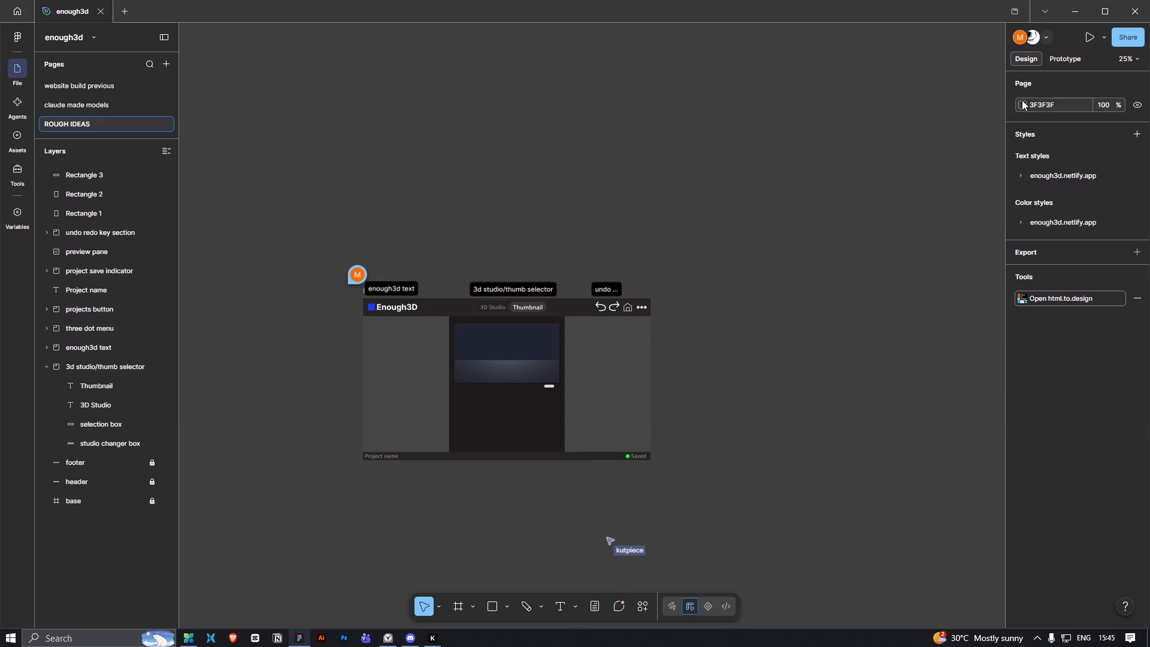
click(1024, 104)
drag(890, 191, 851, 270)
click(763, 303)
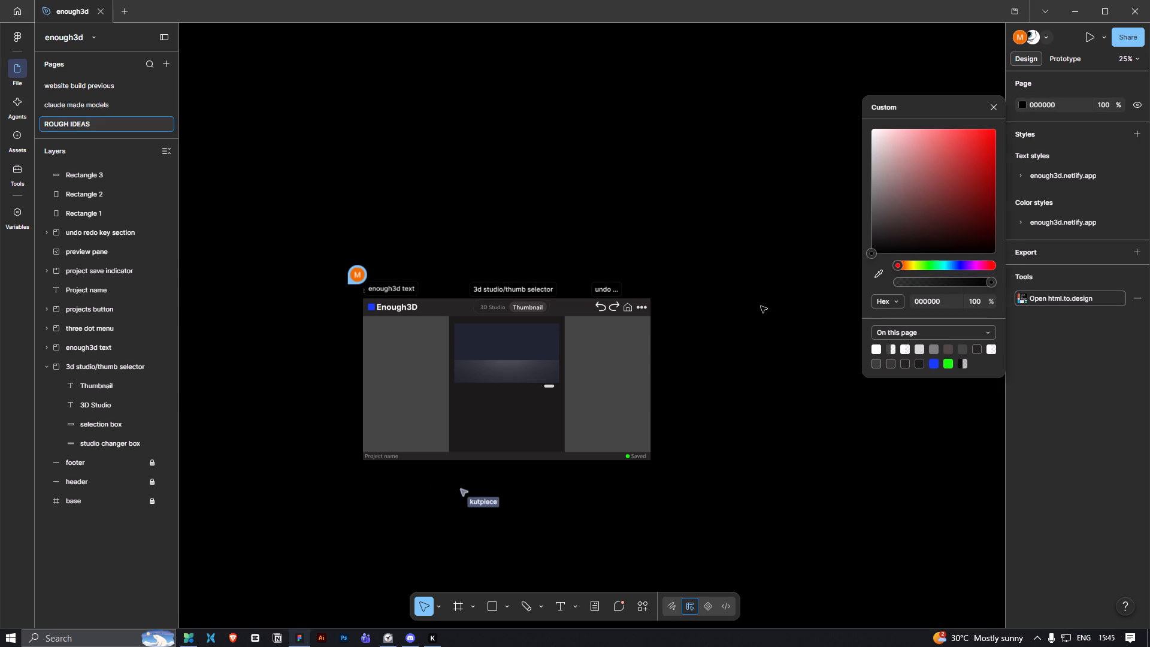
Set the page background colour to near-black 050505.
ctrl+scroll(563, 541, up, 3)
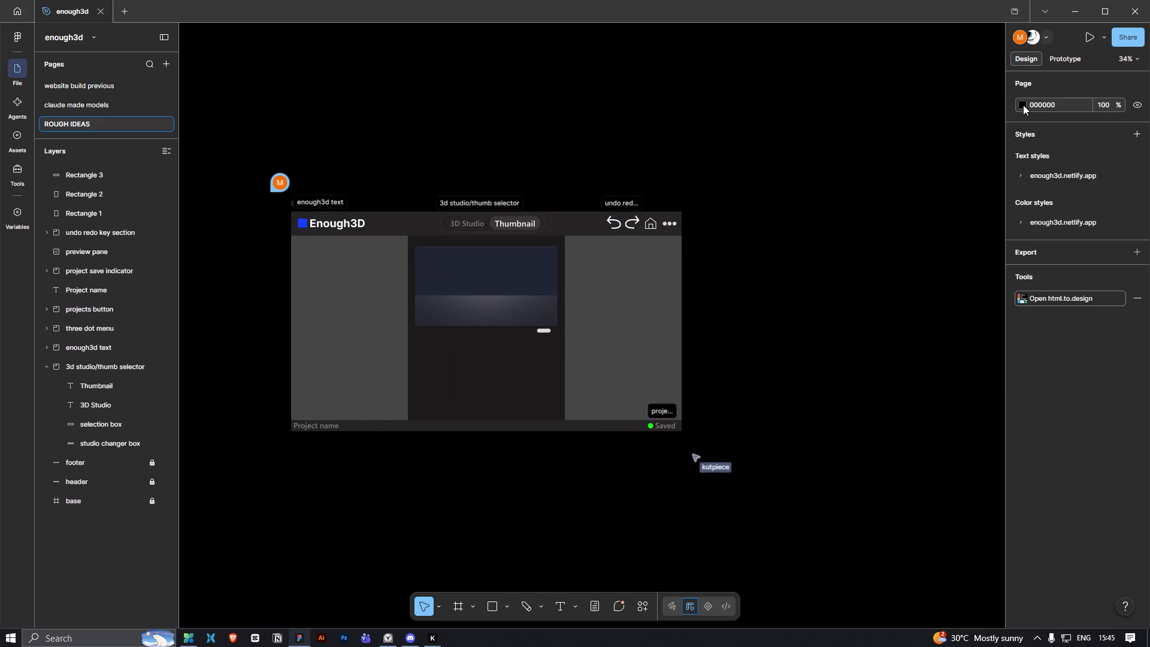
click(1023, 105)
click(870, 246)
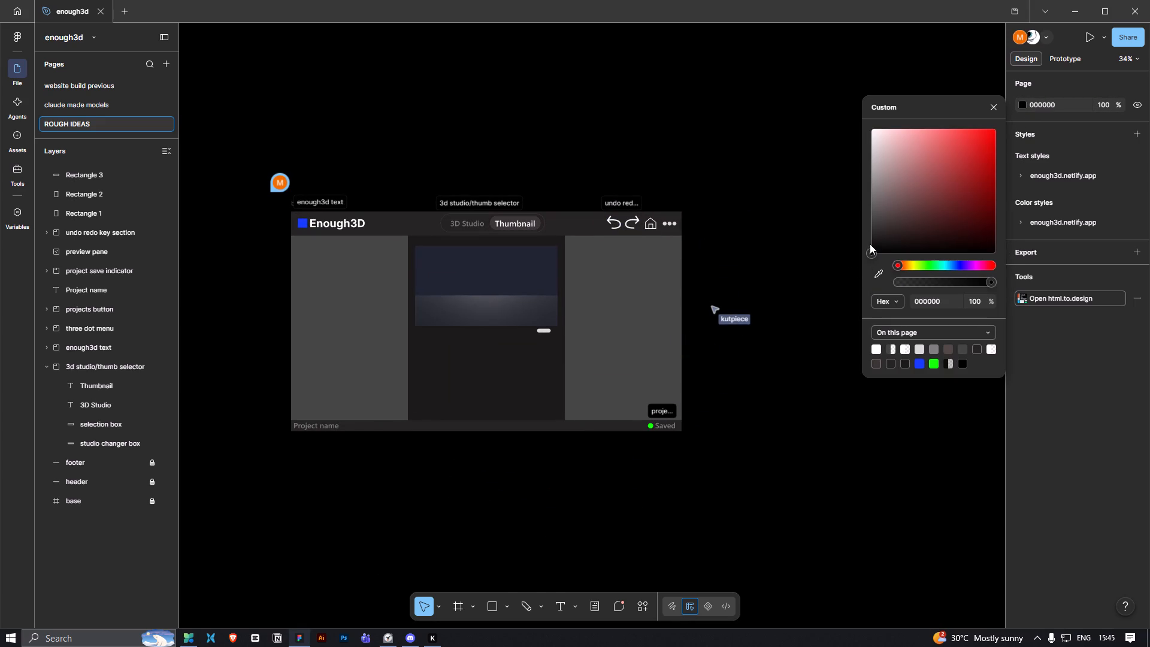
drag(874, 245, 870, 251)
click(769, 407)
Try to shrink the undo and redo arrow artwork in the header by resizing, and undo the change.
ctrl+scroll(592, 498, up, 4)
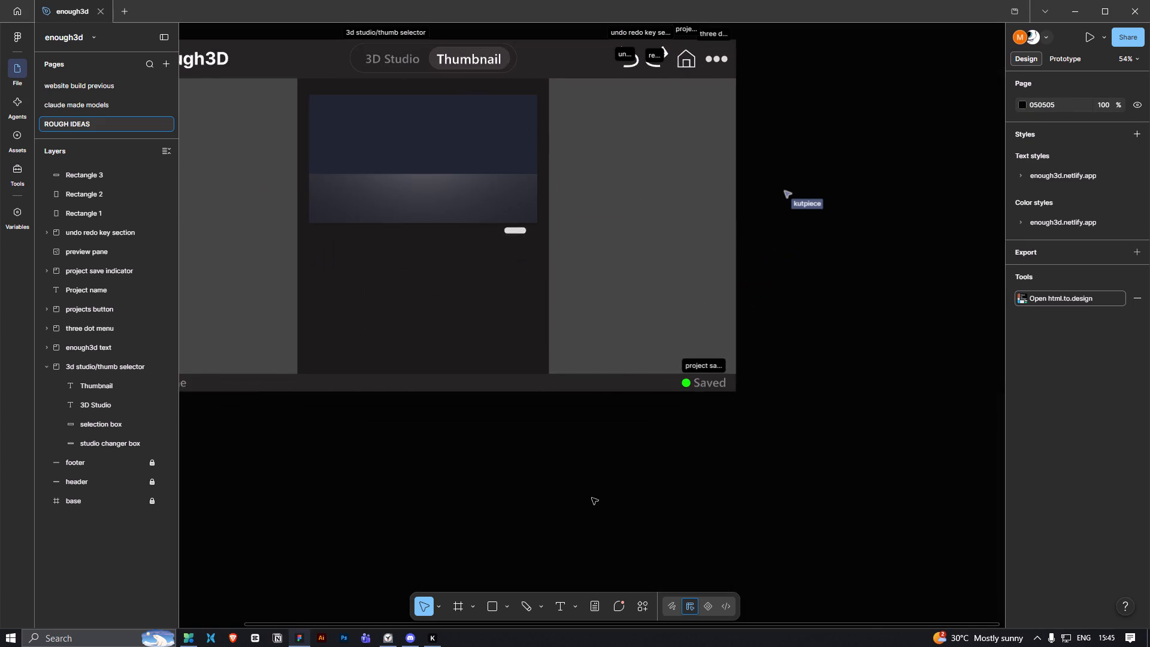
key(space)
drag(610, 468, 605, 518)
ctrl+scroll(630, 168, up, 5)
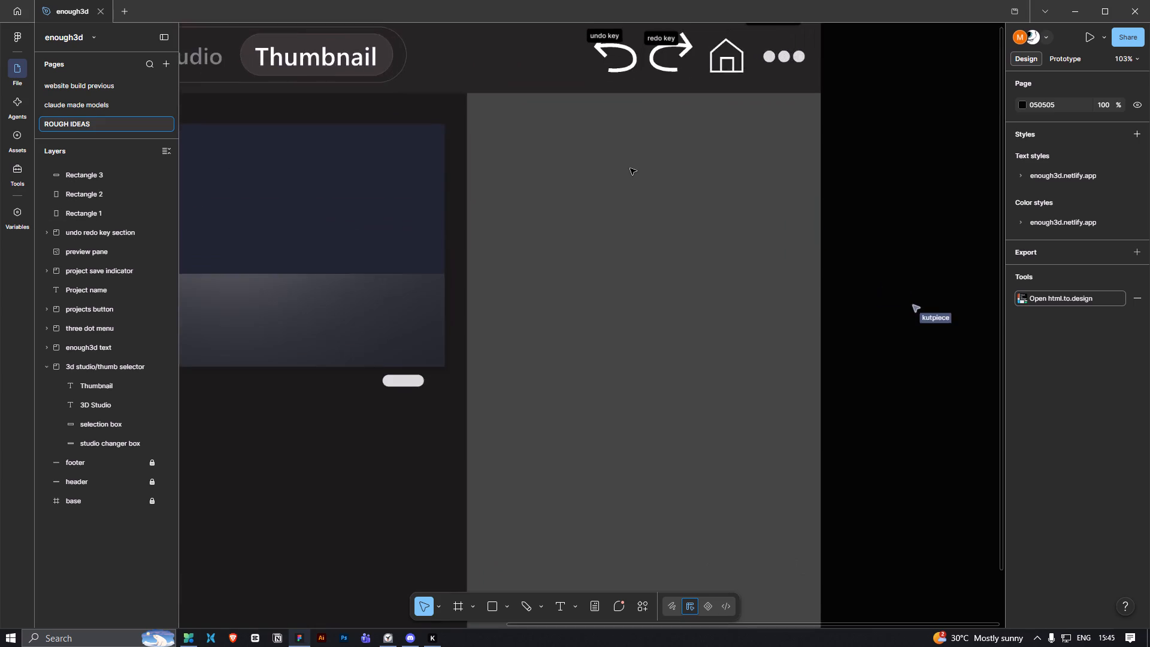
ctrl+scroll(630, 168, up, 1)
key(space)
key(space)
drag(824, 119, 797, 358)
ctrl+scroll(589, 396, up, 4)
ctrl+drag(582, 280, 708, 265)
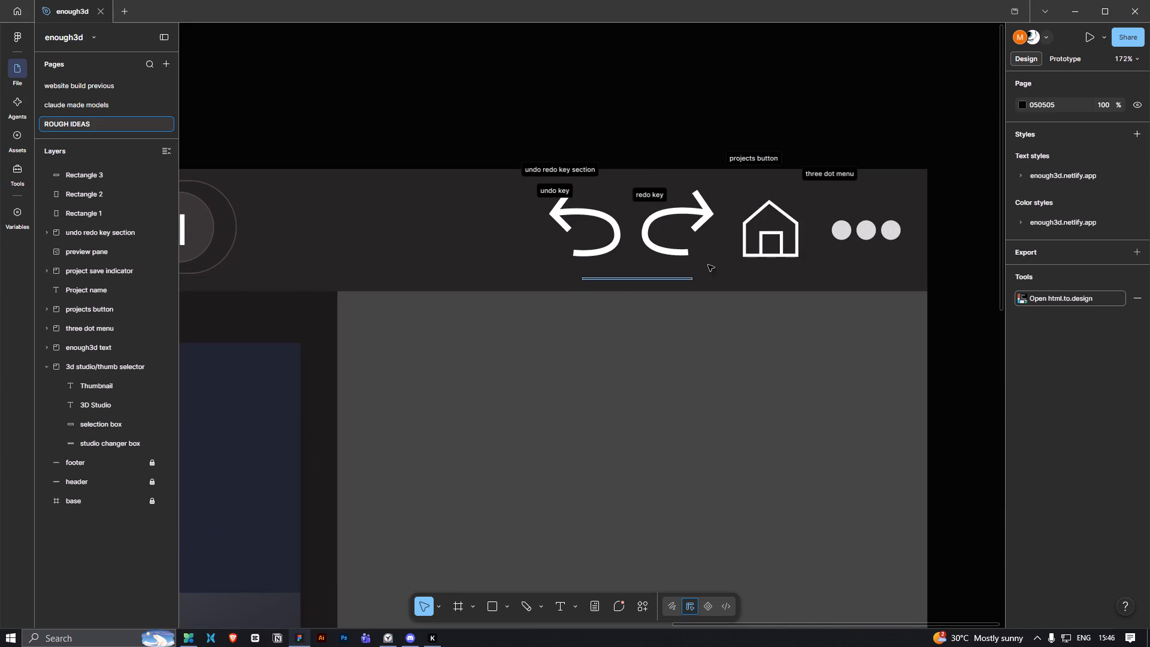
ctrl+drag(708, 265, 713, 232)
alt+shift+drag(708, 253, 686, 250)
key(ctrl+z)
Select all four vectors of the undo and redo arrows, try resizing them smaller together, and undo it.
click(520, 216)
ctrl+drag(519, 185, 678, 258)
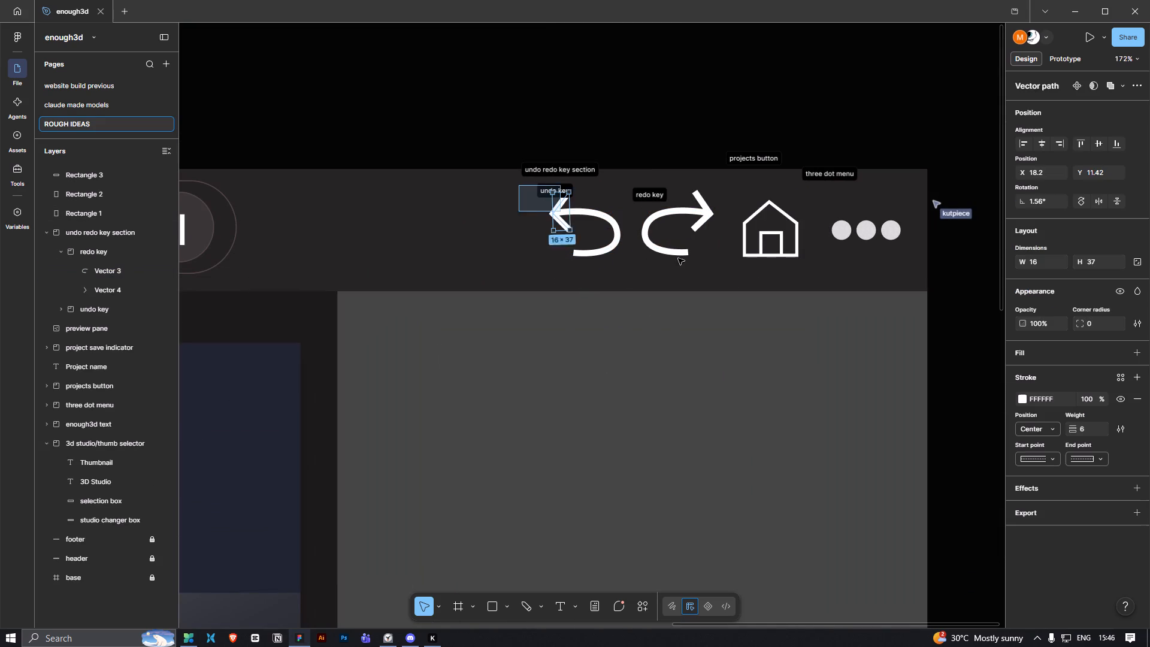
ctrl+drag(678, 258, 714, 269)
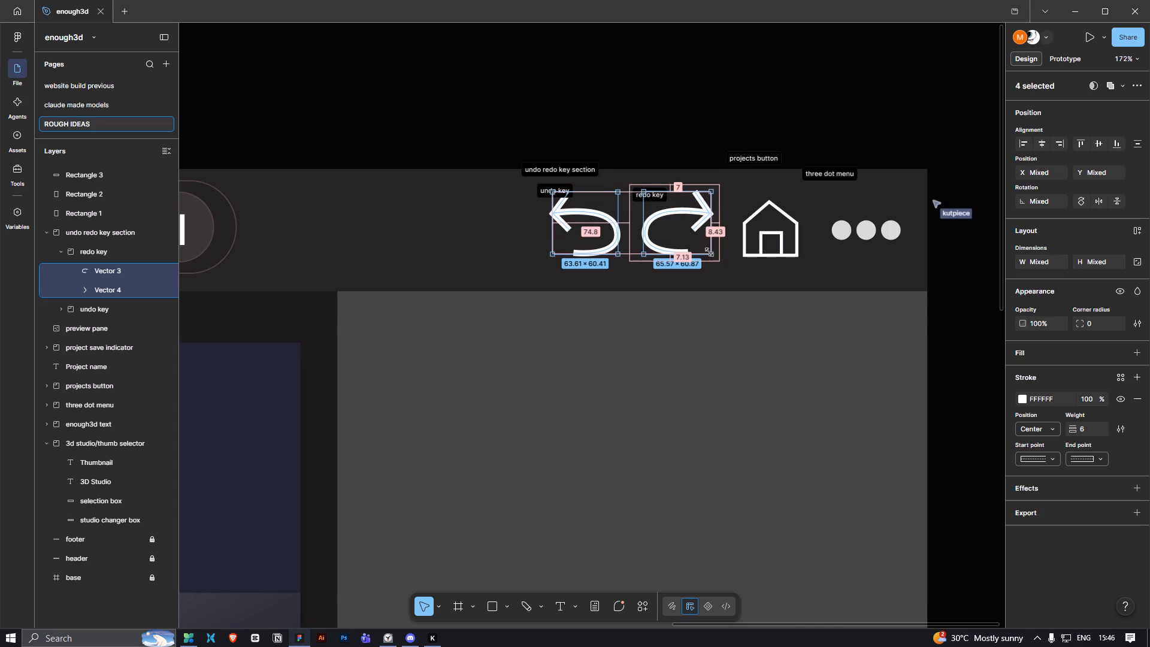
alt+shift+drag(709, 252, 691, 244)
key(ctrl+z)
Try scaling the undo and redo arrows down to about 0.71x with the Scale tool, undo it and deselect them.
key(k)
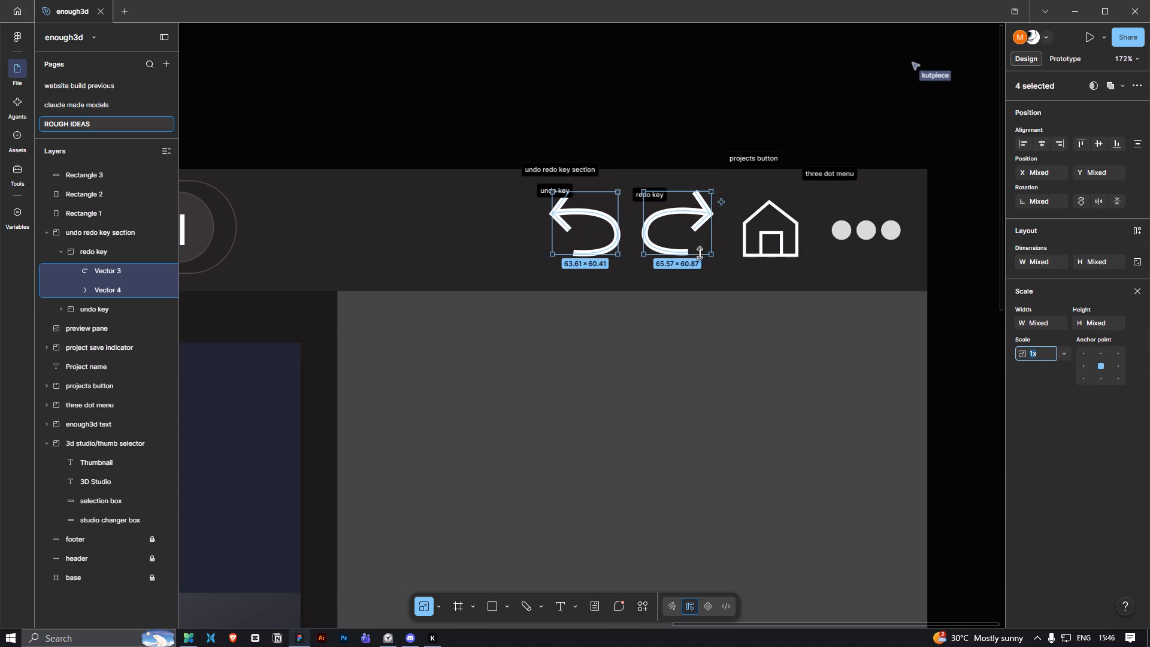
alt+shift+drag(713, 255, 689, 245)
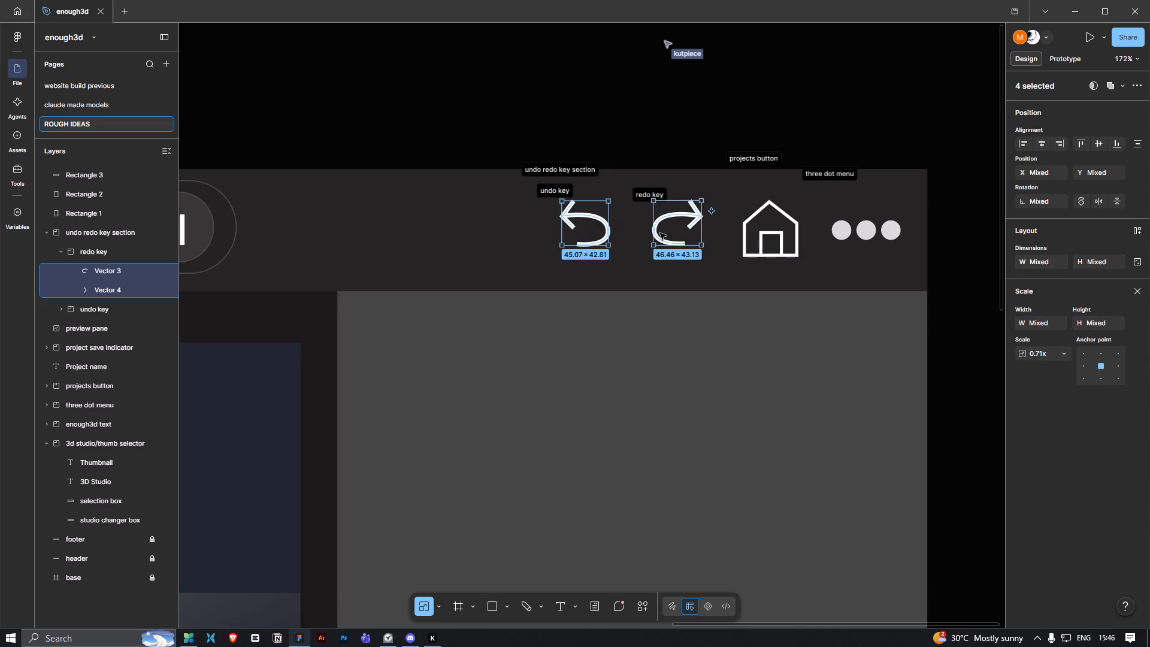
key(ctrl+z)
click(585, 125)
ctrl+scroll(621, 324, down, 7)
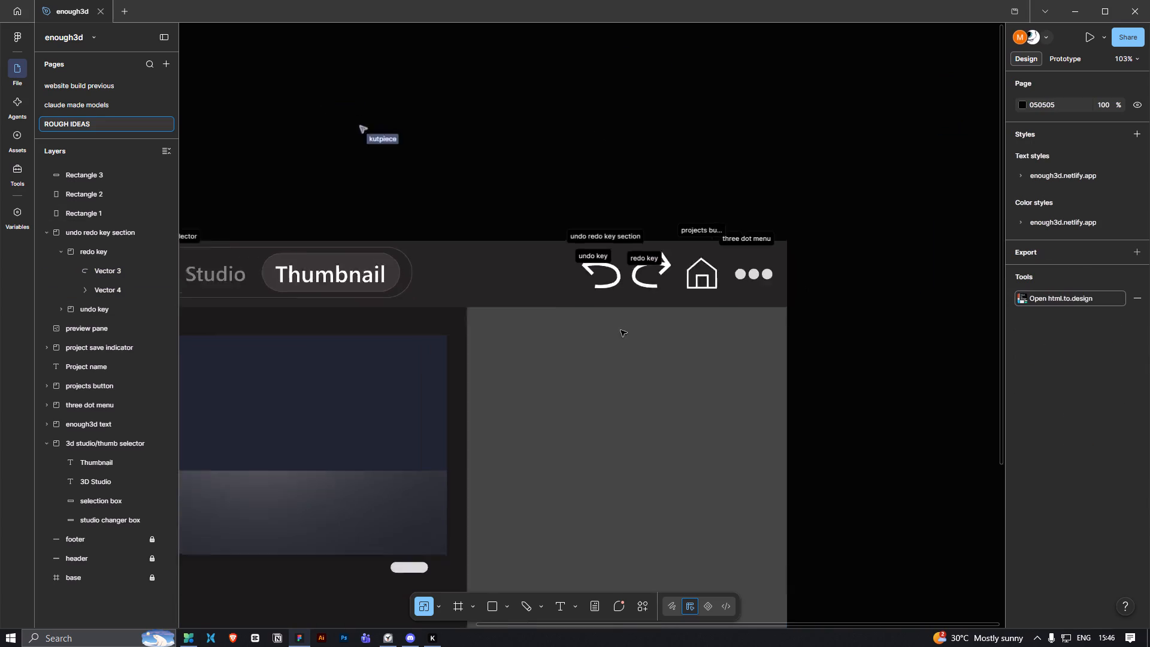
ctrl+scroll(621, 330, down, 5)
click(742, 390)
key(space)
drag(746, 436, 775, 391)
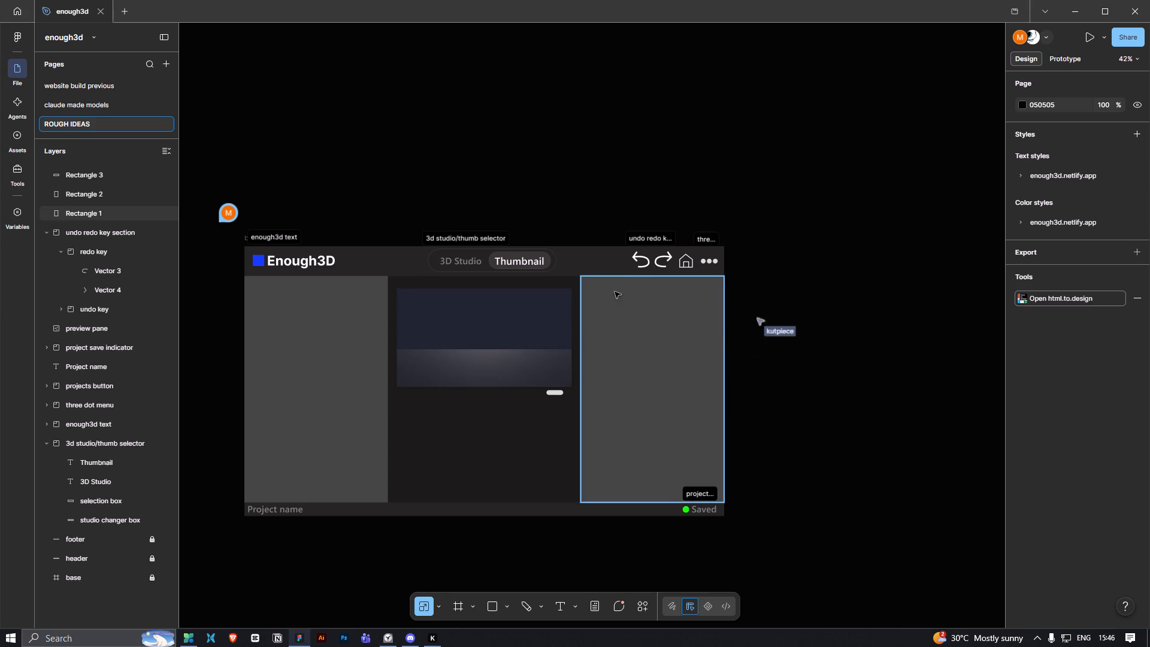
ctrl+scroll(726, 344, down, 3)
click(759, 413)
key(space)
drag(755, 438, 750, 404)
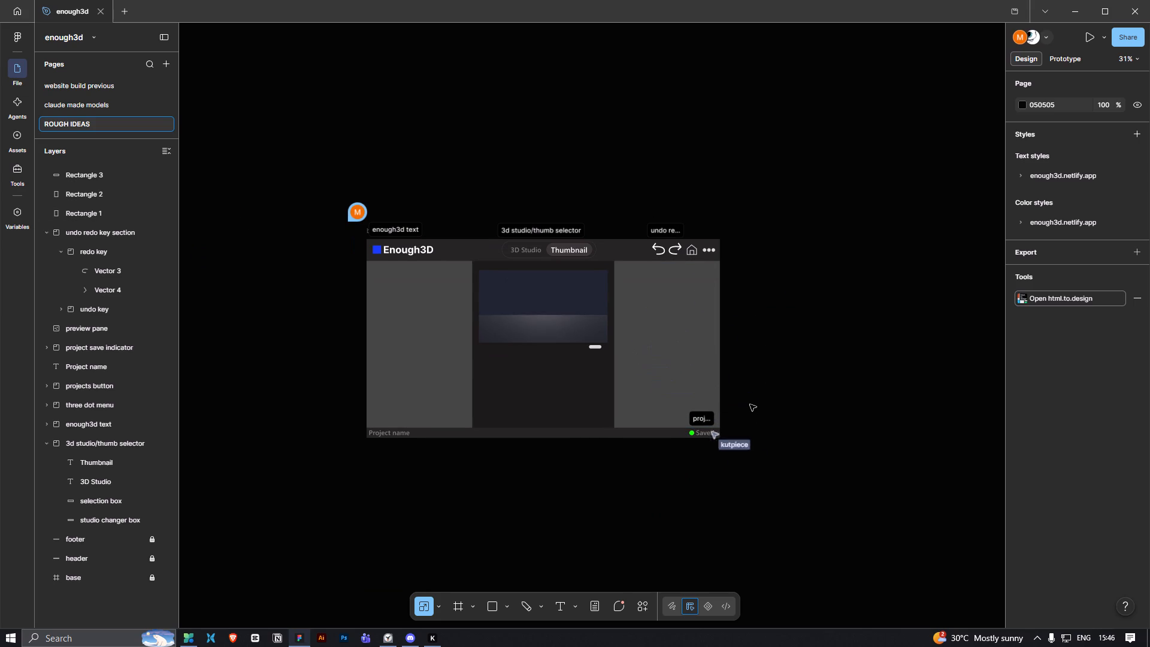
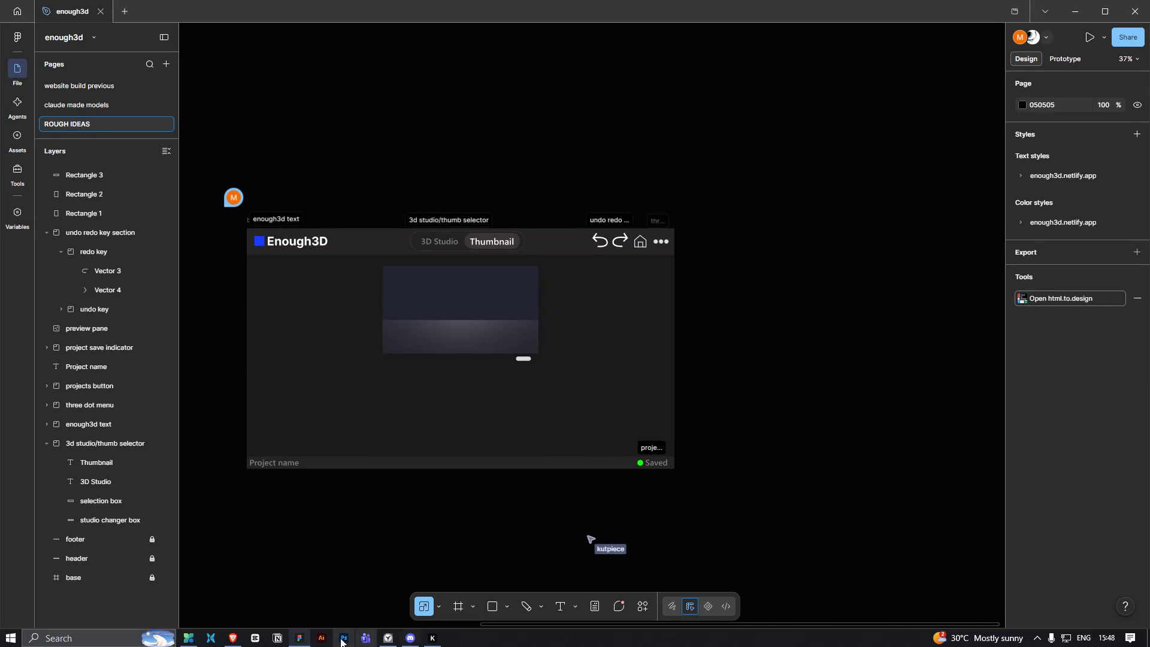
Switch to the Brave browser and open Thumbnail Studio from the Thumbnails category of SilkGG's create page.
click(237, 634)
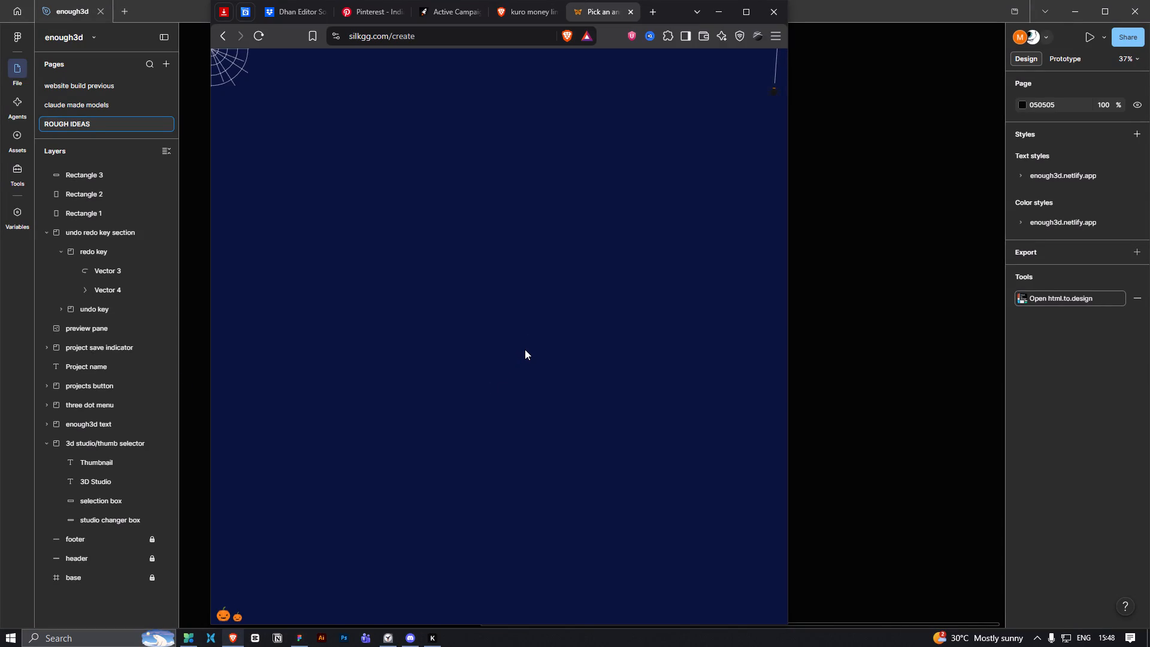
scroll(523, 356, down, 3)
scroll(571, 380, down, 2)
scroll(600, 425, down, 2)
click(267, 255)
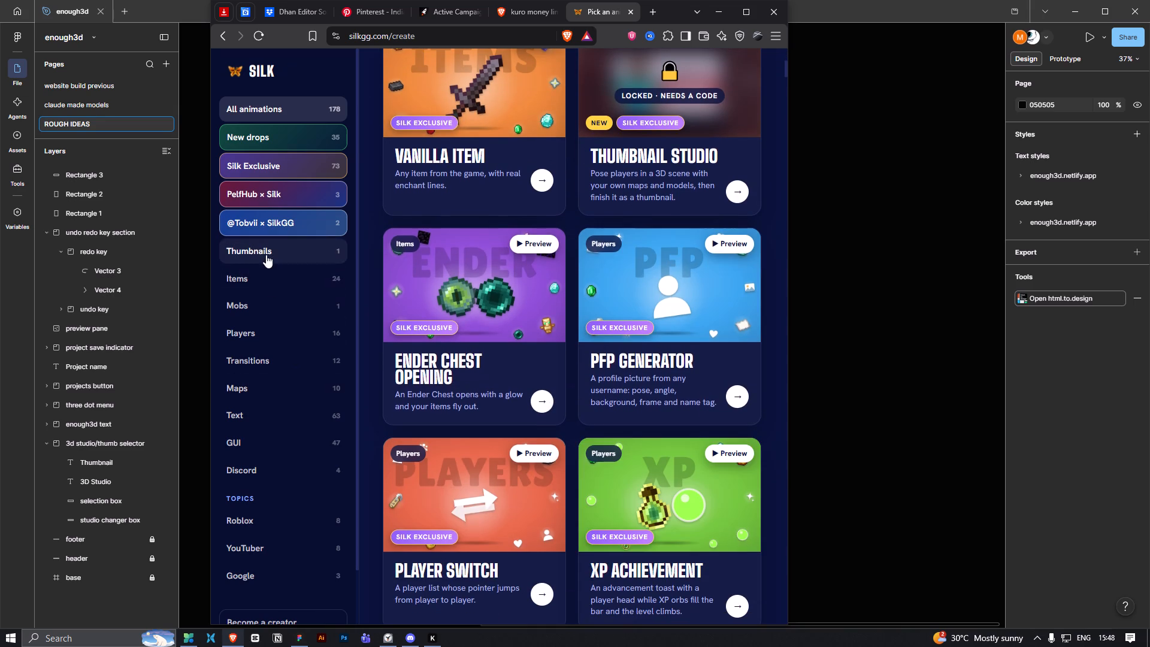
click(489, 374)
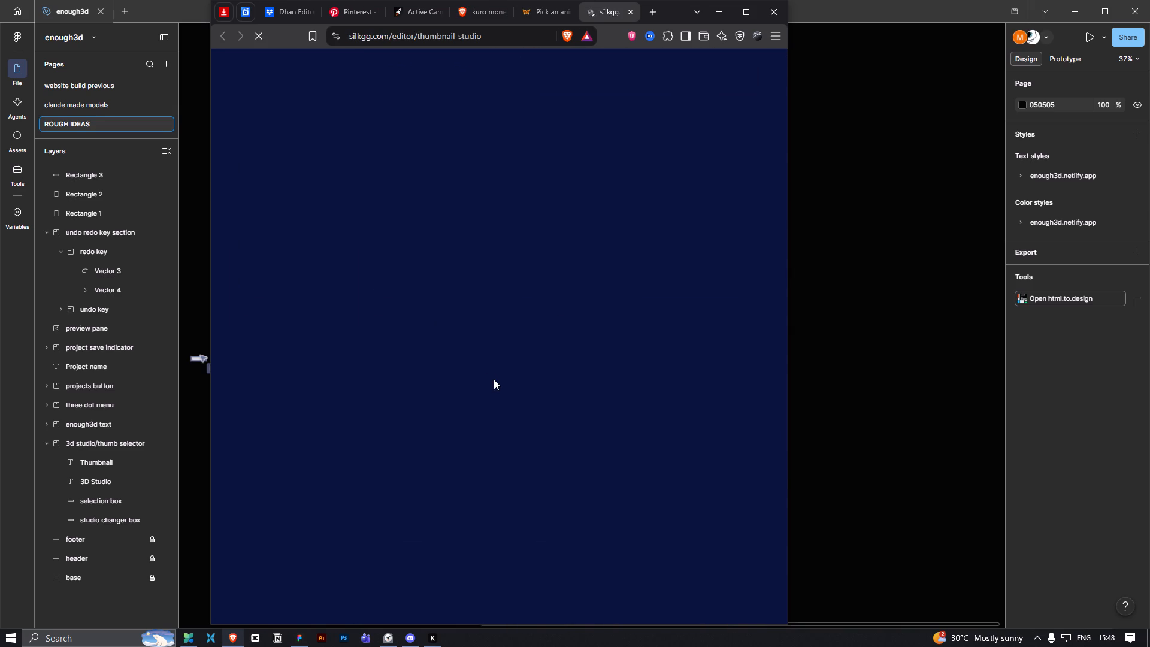
scroll(517, 407, down, 1)
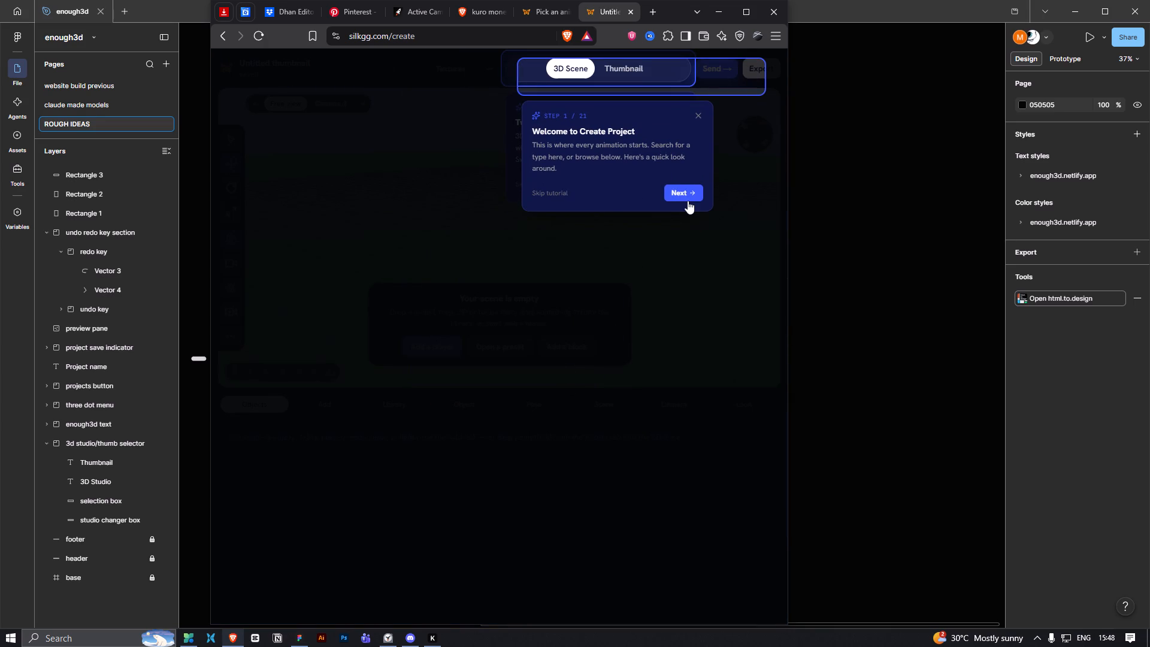
Advance through the SilkGG onboarding tutorial cards and dismiss the tutorial to reach the Thumbnail Studio editor.
click(690, 198)
click(691, 197)
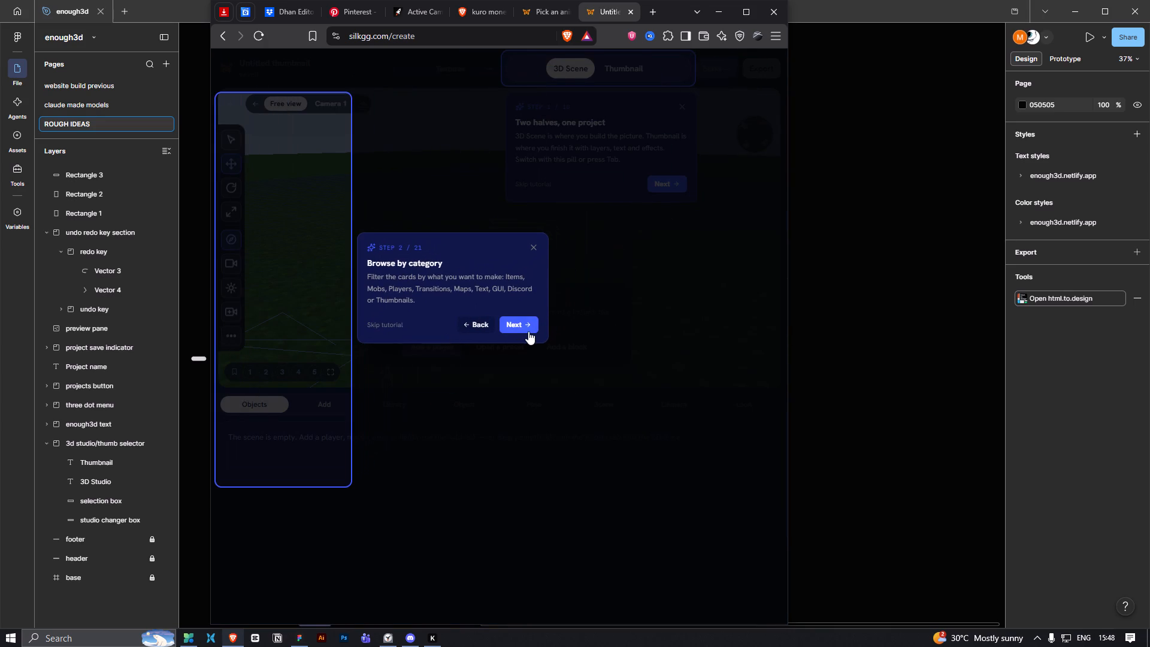
click(528, 331)
click(570, 591)
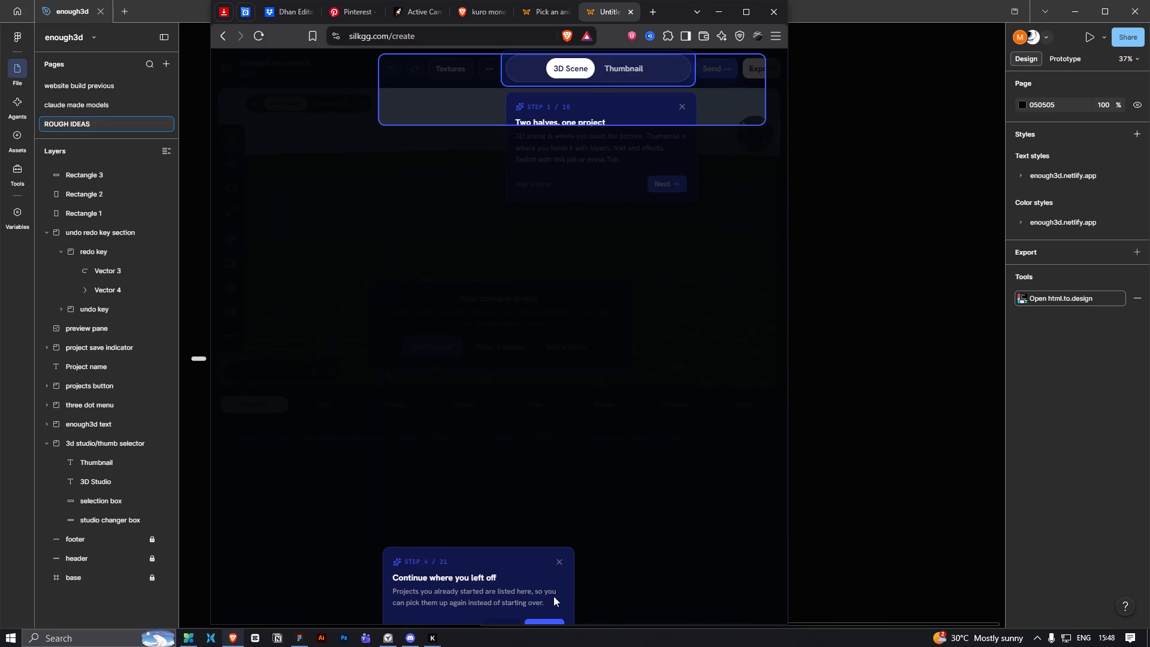
click(597, 134)
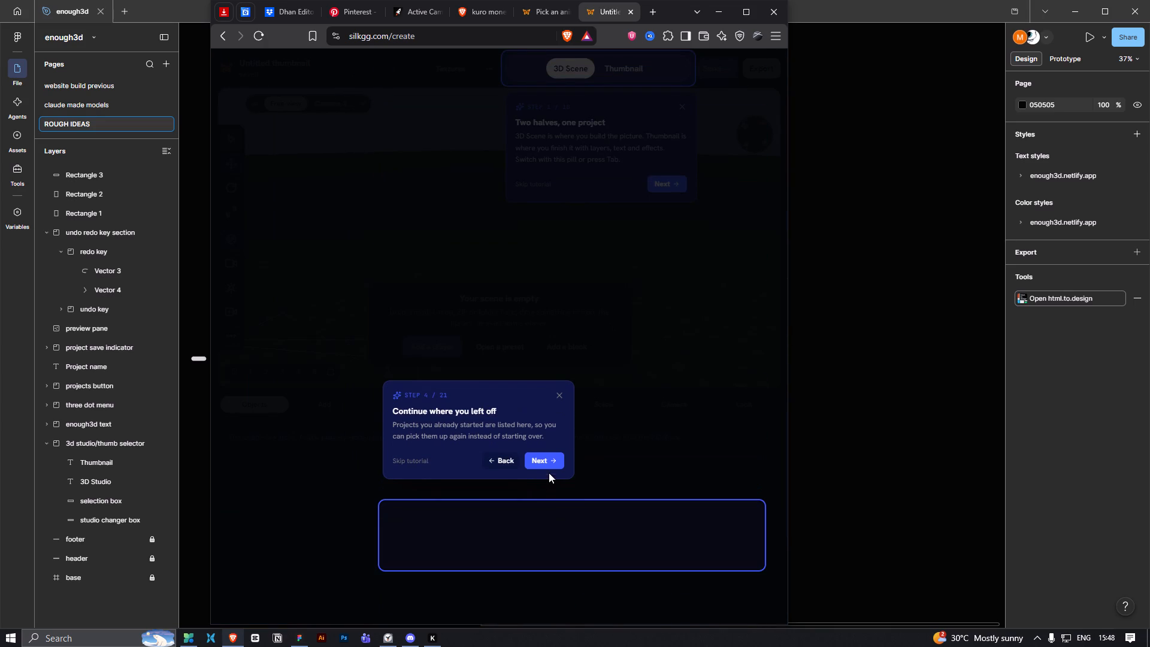
click(549, 465)
click(556, 464)
click(556, 468)
click(555, 461)
triple_click(552, 465)
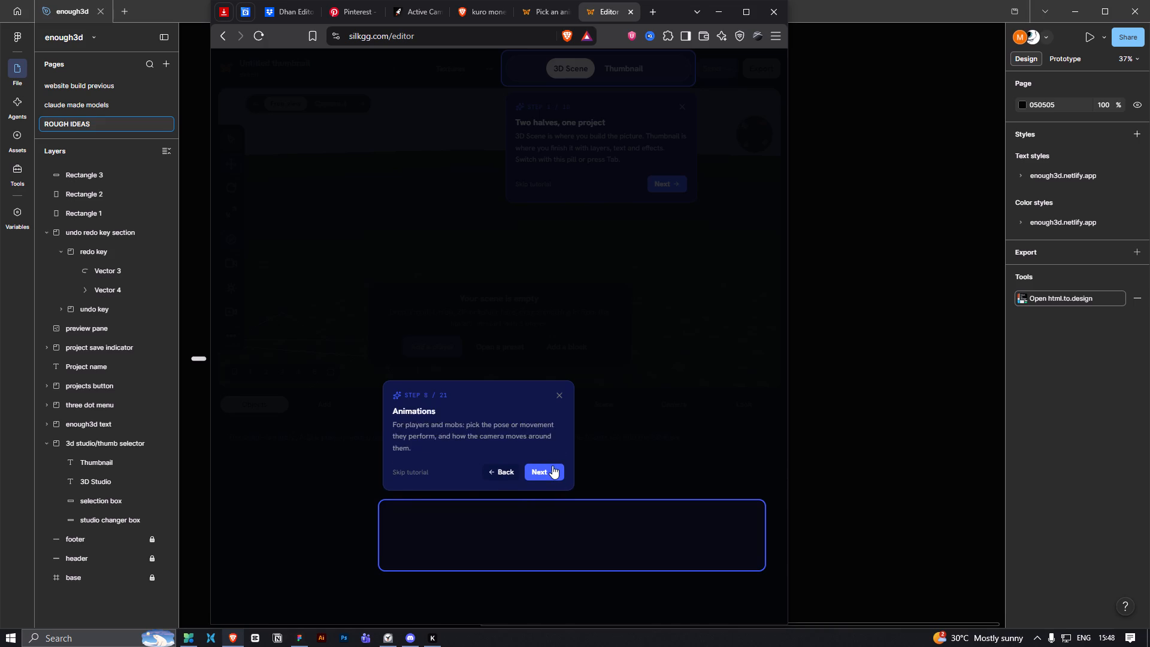
click(555, 394)
click(556, 440)
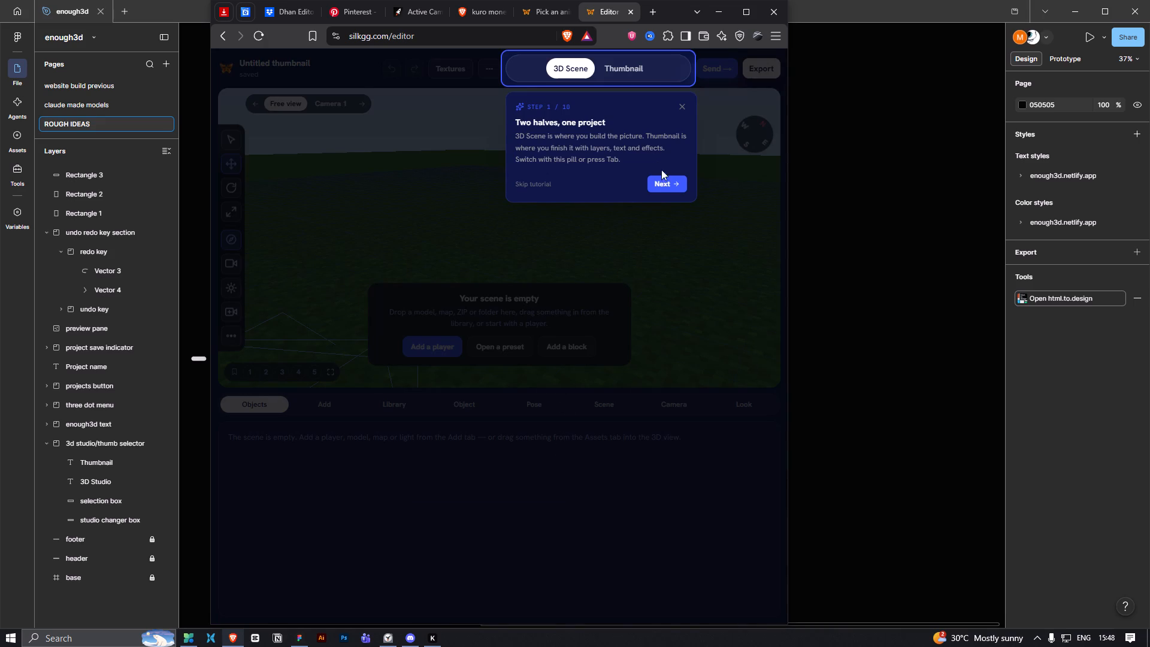
click(664, 176)
click(677, 105)
Maximize the browser window and examine the editor's Thumbnail layout for reference, returning to the 3D Scene mode.
scroll(558, 416, down, 3)
scroll(492, 265, down, 5)
drag(491, 244, 506, 239)
click(743, 8)
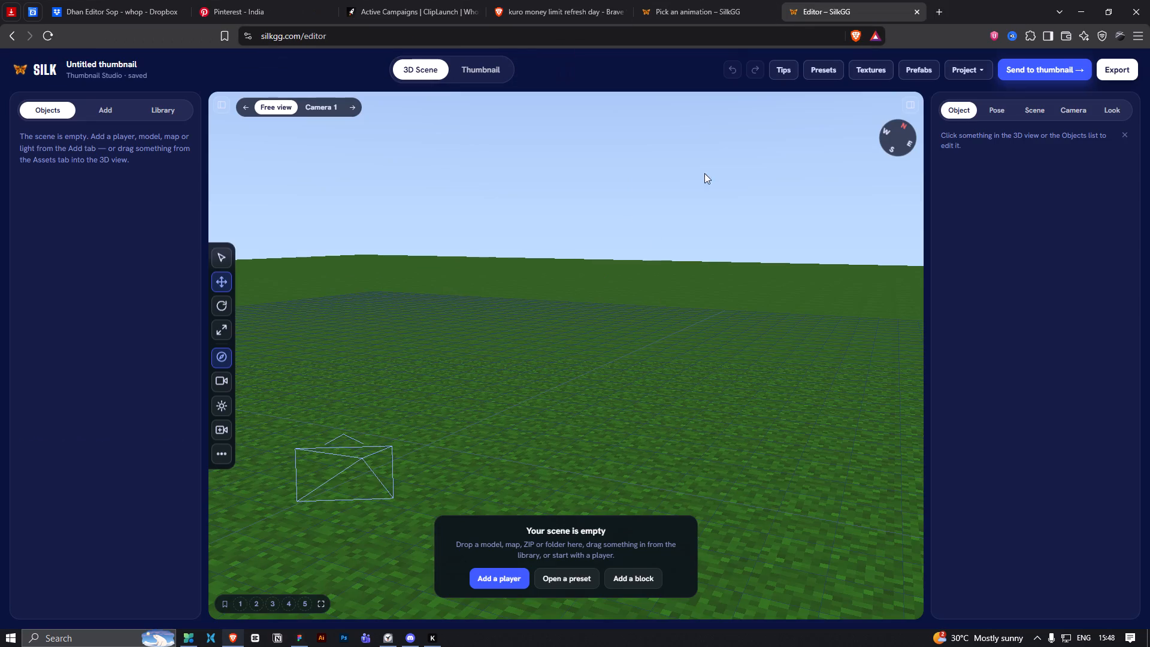
click(483, 62)
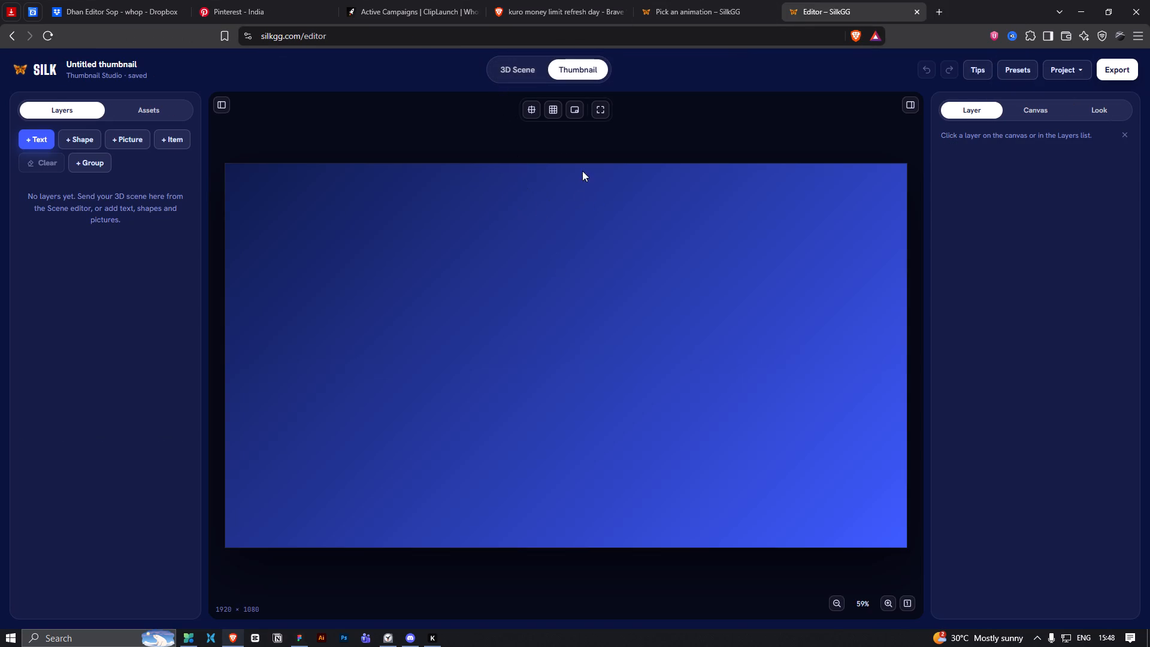
scroll(550, 289, down, 3)
scroll(552, 301, up, 2)
click(517, 77)
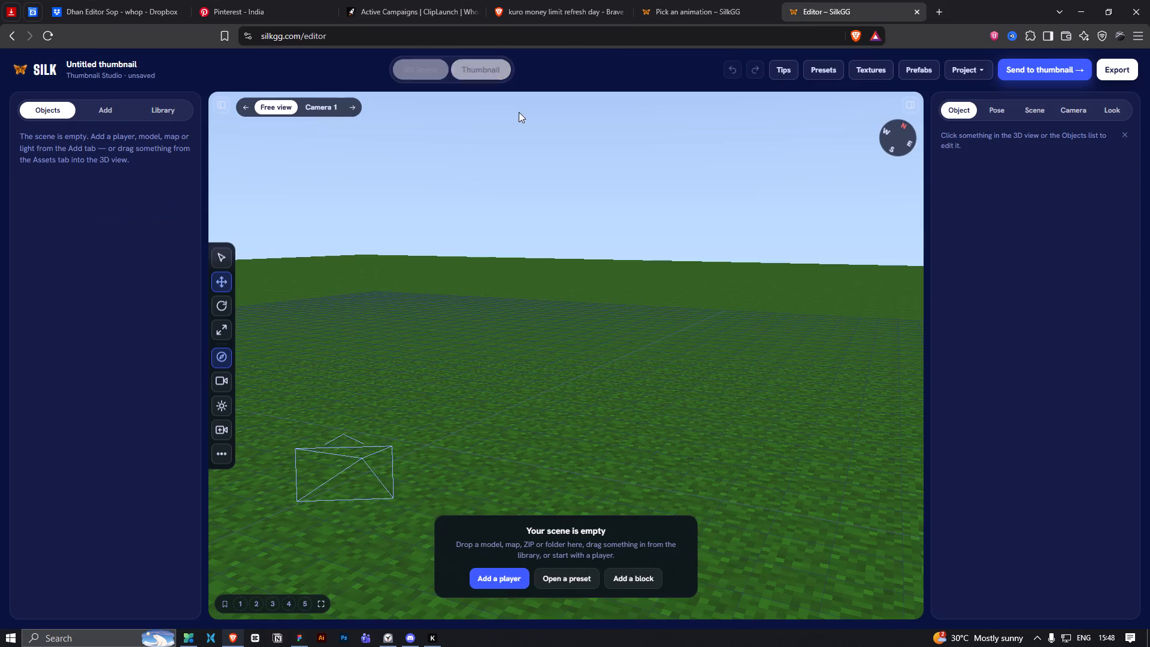
Examine how the SilkGG 3D Scene viewport navigates by orbiting and flying through the empty grass scene around the camera frame.
scroll(497, 365, down, 5)
drag(496, 408, 508, 408)
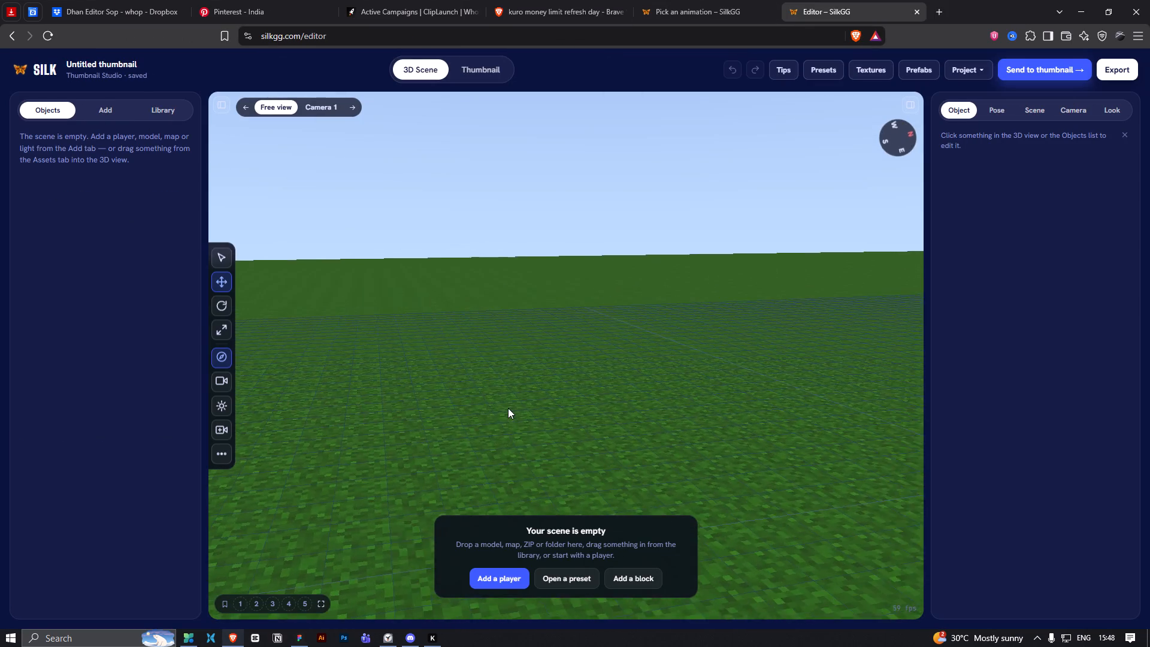
drag(508, 408, 484, 413)
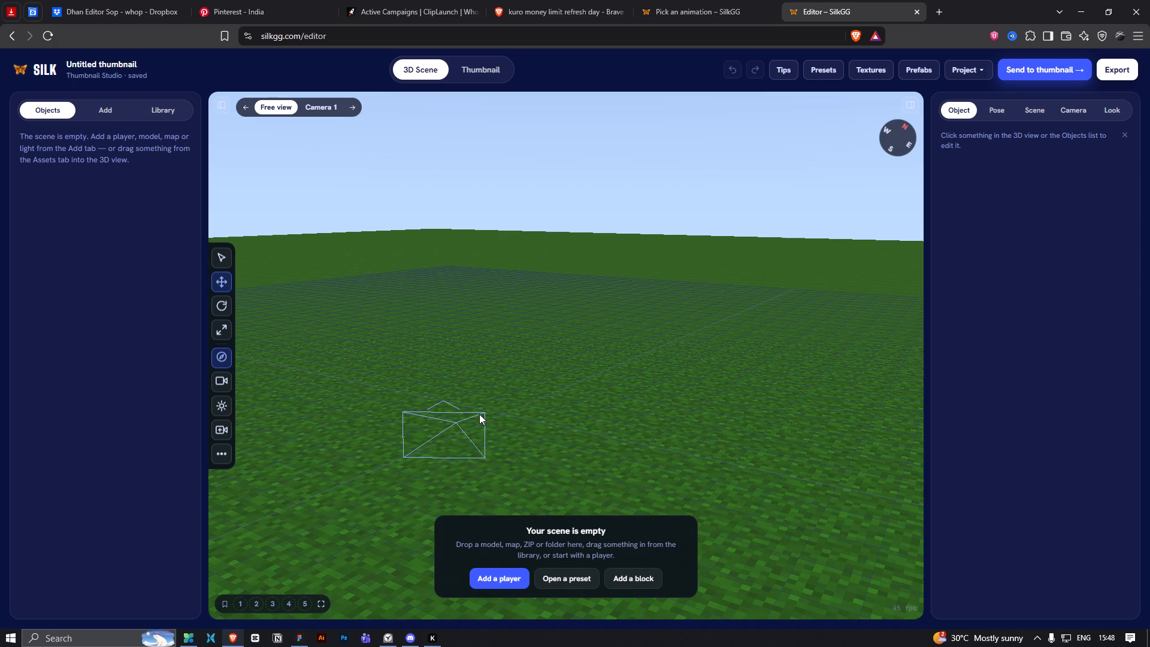
key(a)
key(a)
key(a)
key(a)
key(w)
key(w)
key(w)
key(w)
key(w)
key(w)
key(w)
scroll(515, 438, up, 3)
scroll(520, 442, down, 3)
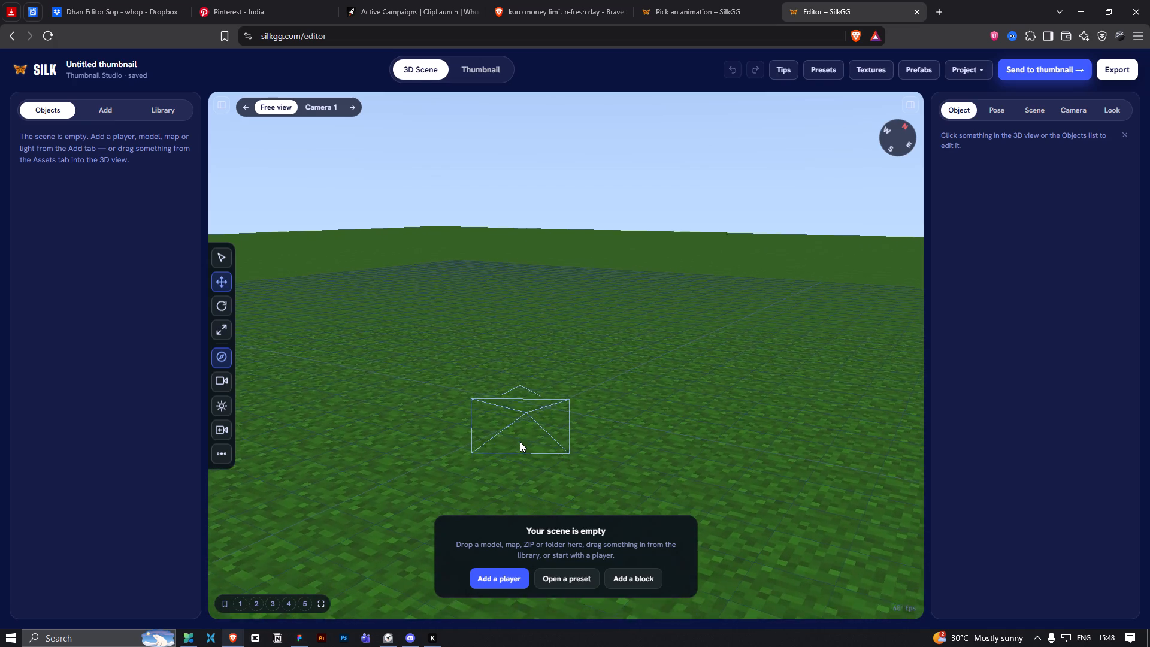
key(shift+w)
key(shift+w)
key(shift+w)
key(shift+w)
key(shift+w)
key(shift+w)
key(shift+a)
click(546, 355)
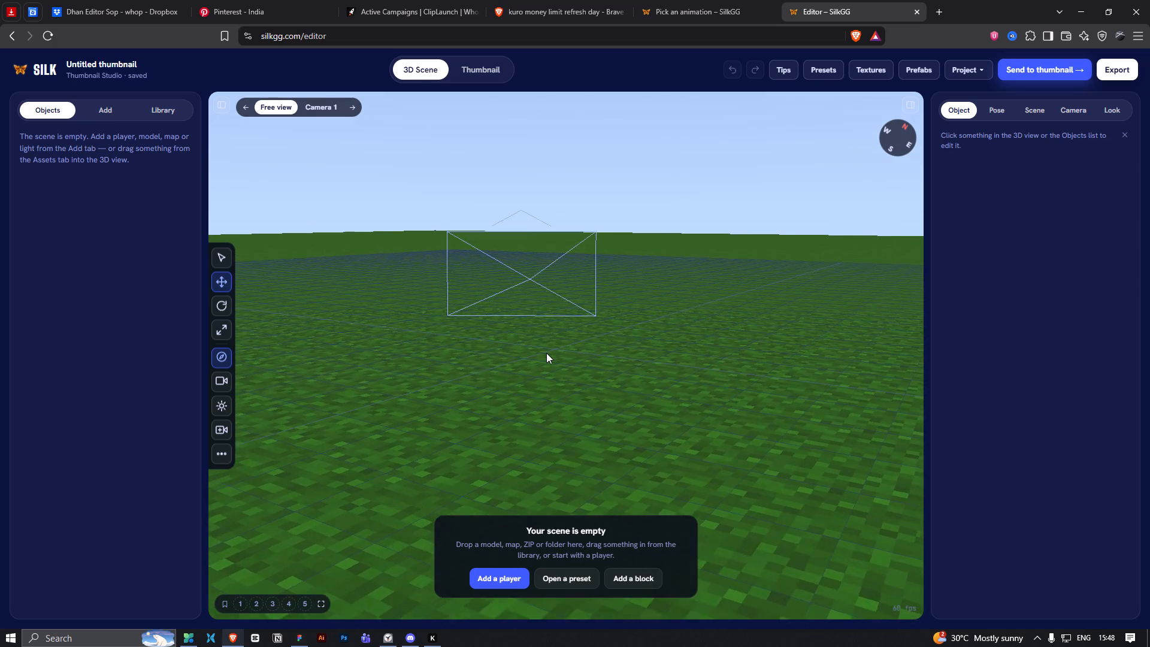
key(space)
text(w)
drag(543, 344, 550, 334)
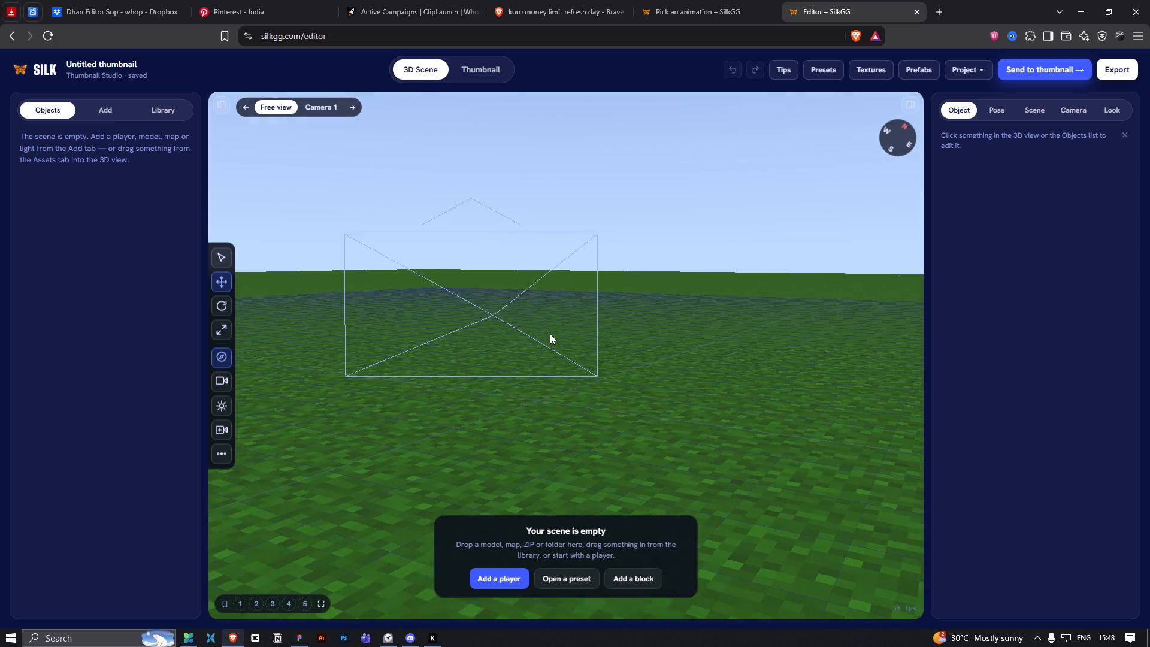
drag(550, 334, 545, 334)
key(a)
key(a)
key(d)
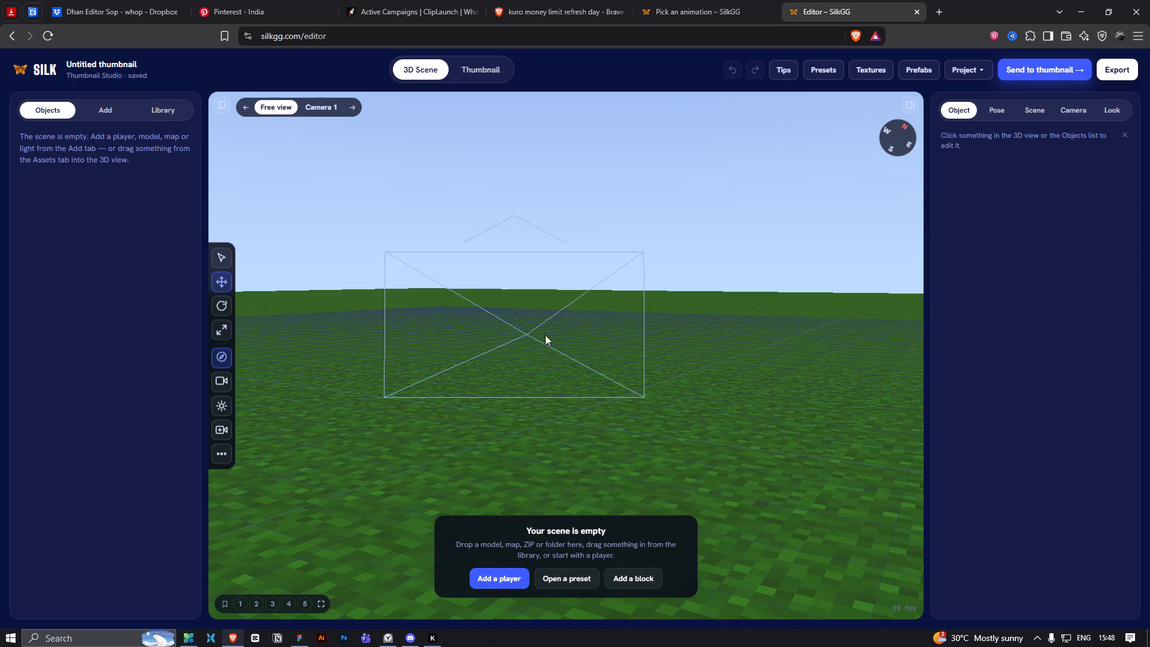
key(w)
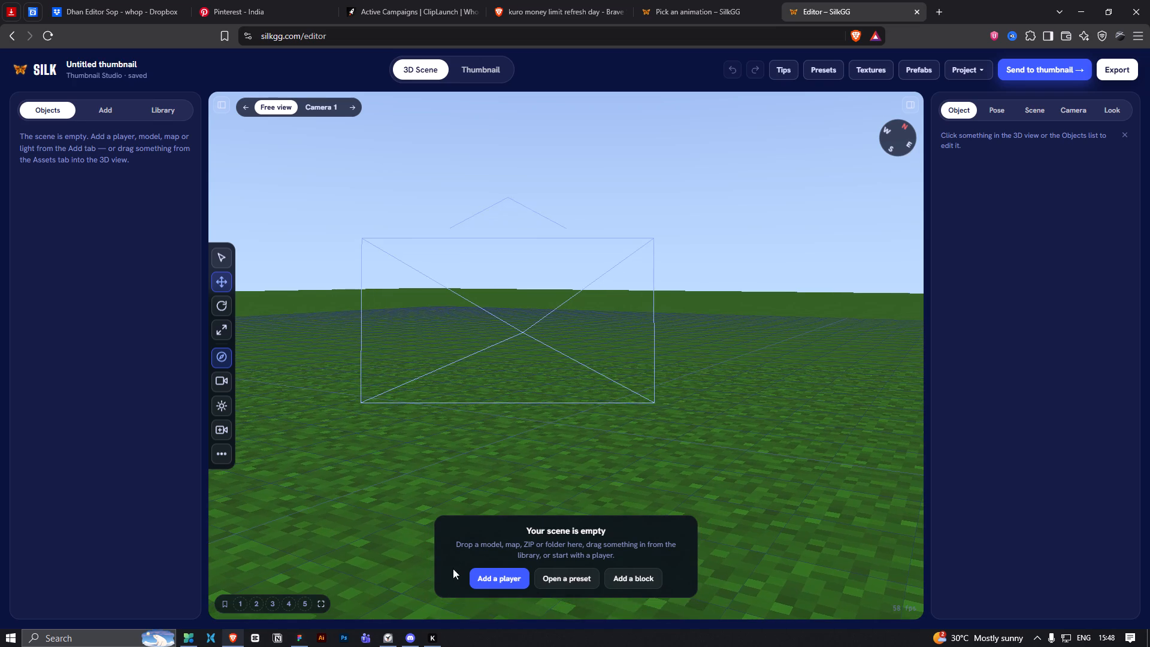
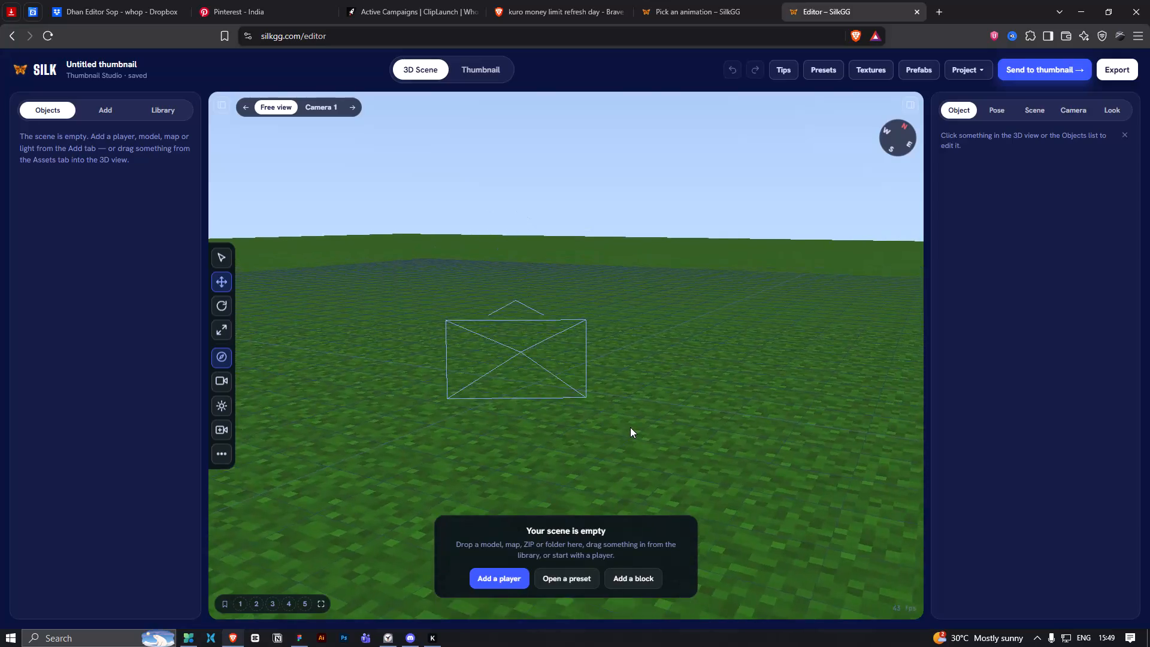
Examine how the SilkGG 3D Scene viewport handles flying, rising, zooming and looking around near the camera frame.
drag(718, 407, 635, 419)
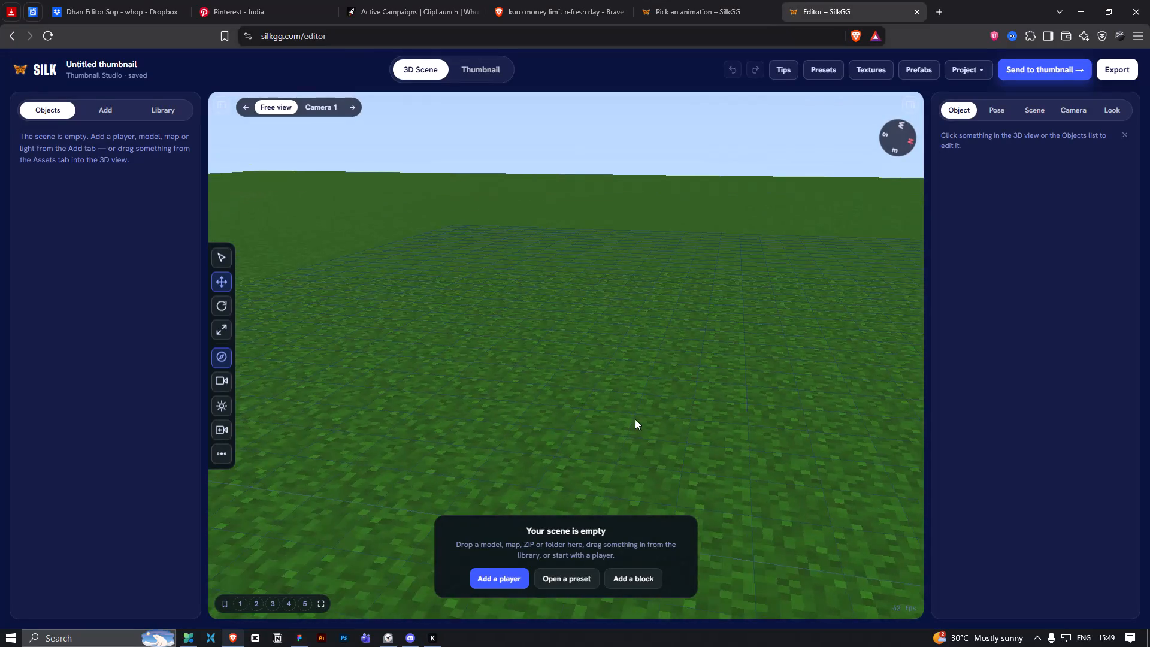
drag(635, 419, 707, 424)
key(s)
shift+scroll(640, 438, down, 1)
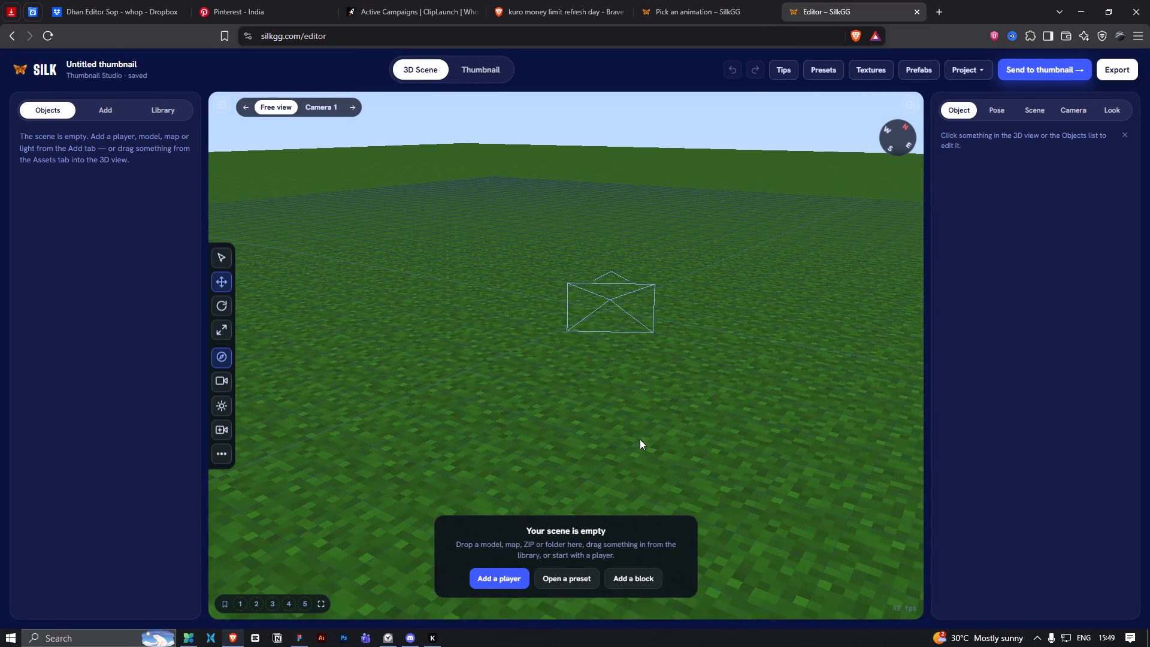
click(634, 415)
key(a)
key(a)
key(a)
key(a)
key(a)
key(a)
key(w)
key(d)
key(d)
key(d)
key(d)
key(d)
key(d)
key(d)
key(d)
key(d)
key(d)
key(d)
key(d)
key(d)
key(d)
key(d)
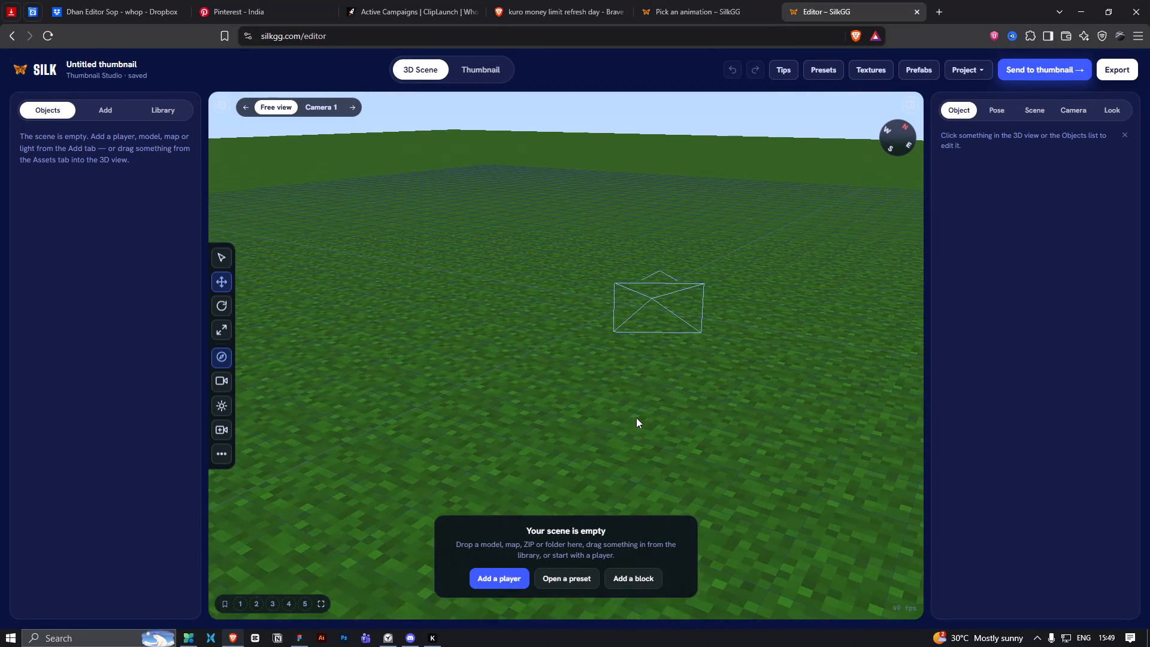
scroll(612, 377, down, 3)
key(space)
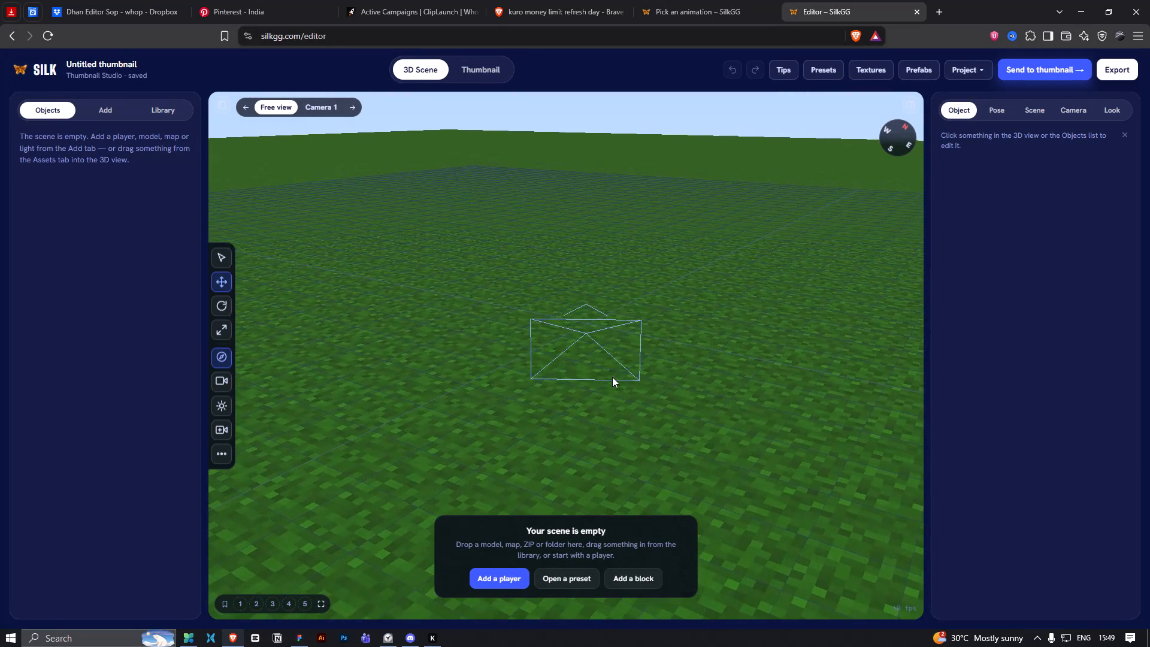
text(SD)
key(w)
key(w)
key(w)
key(w)
key(w)
key(w)
key(w)
key(w)
key(w)
key(w)
key(w)
key(w)
key(w)
key(w)
key(w)
key(w)
key(w)
key(w)
key(w)
key(w)
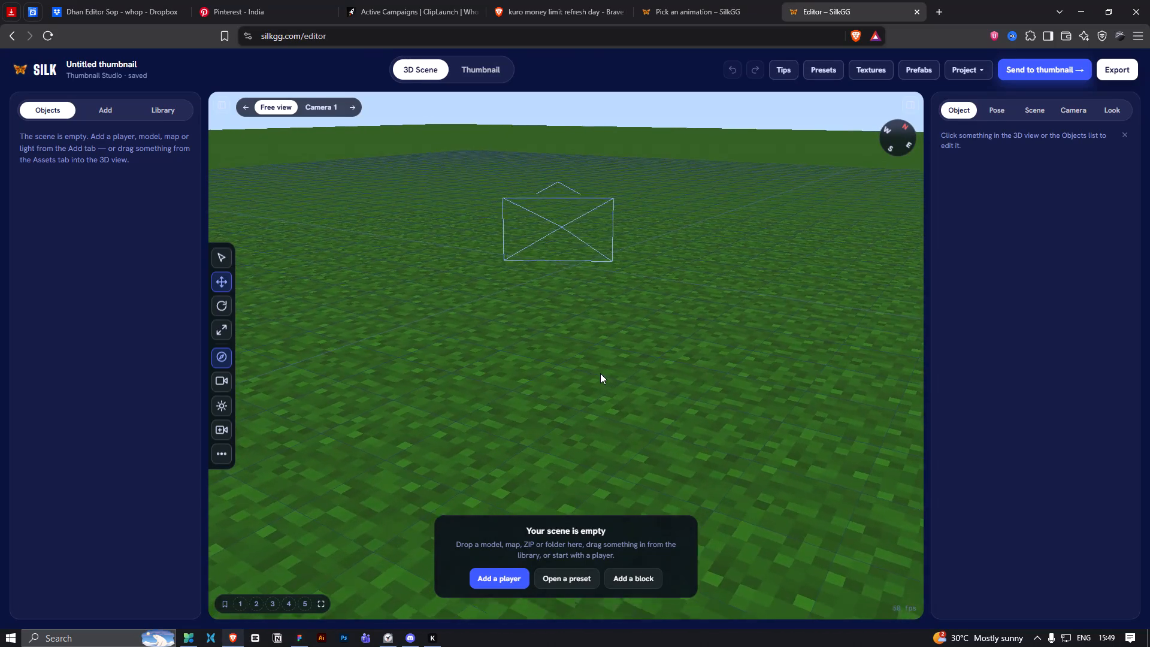
drag(600, 373, 601, 350)
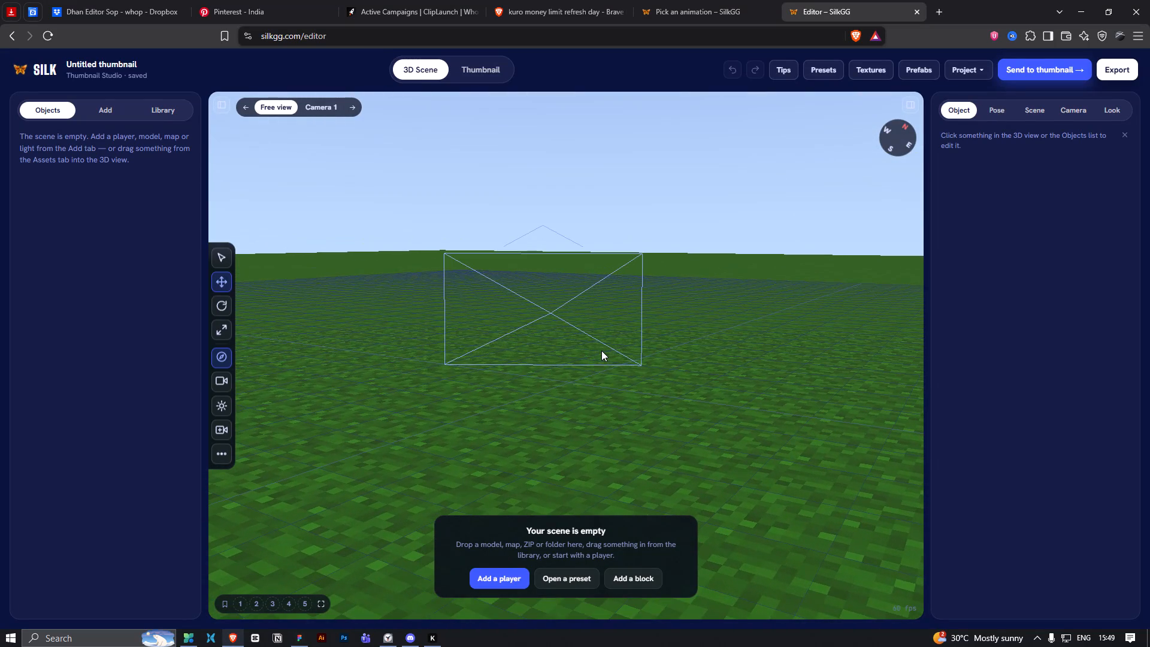
text(aa)
click(615, 370)
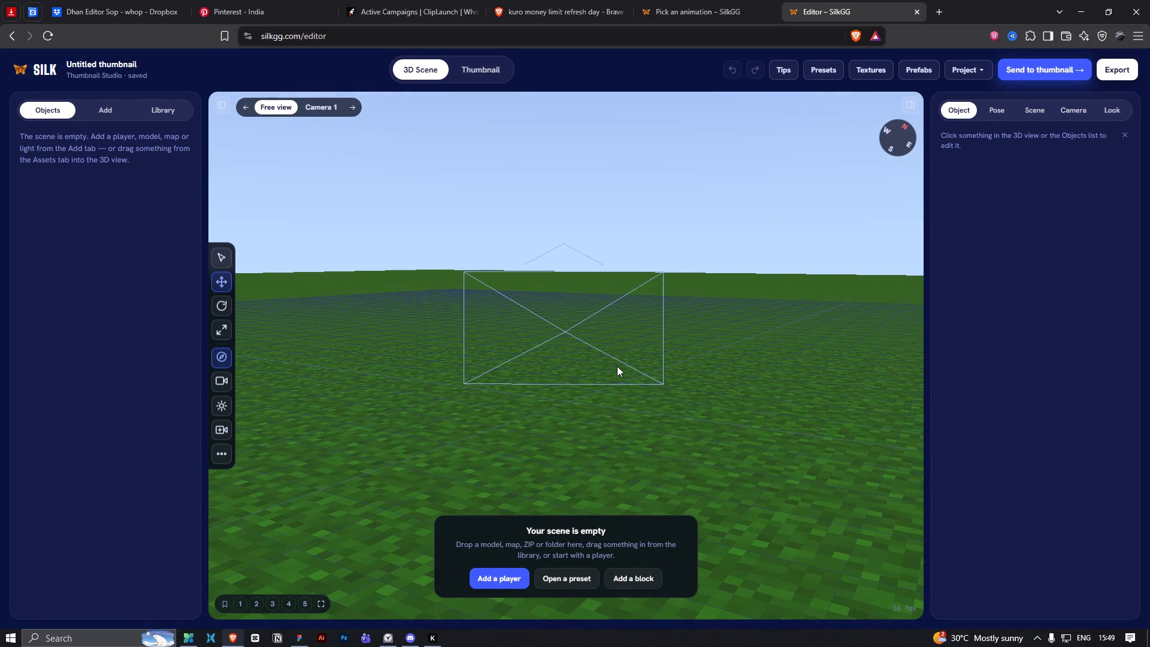
key(space)
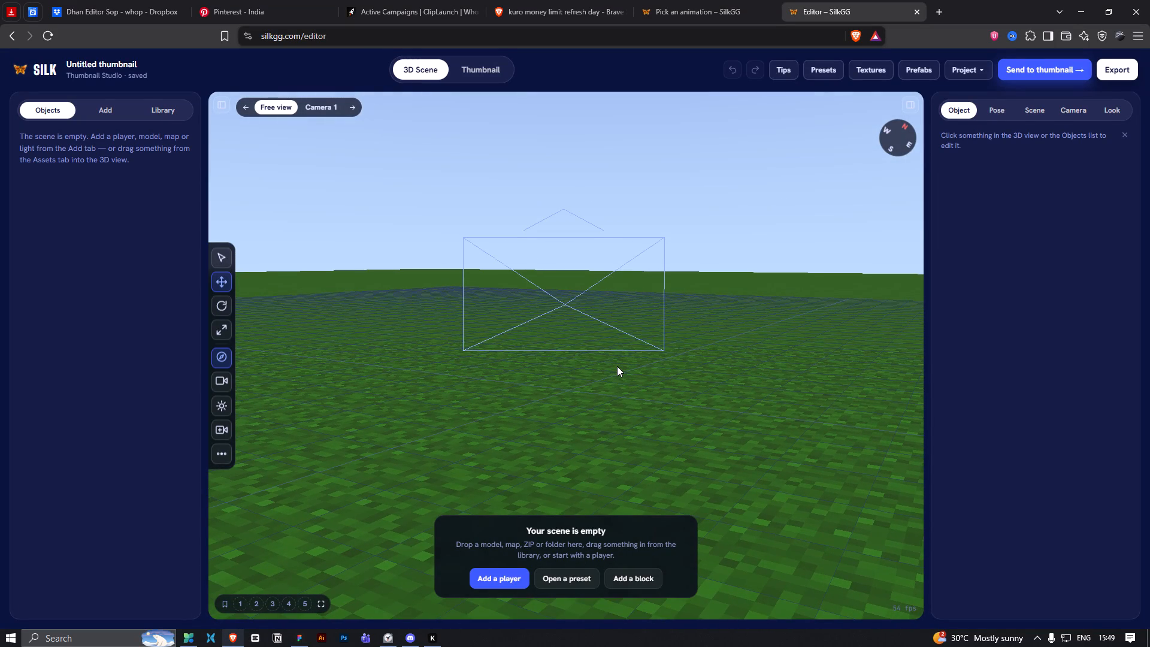
key(space)
text(s)
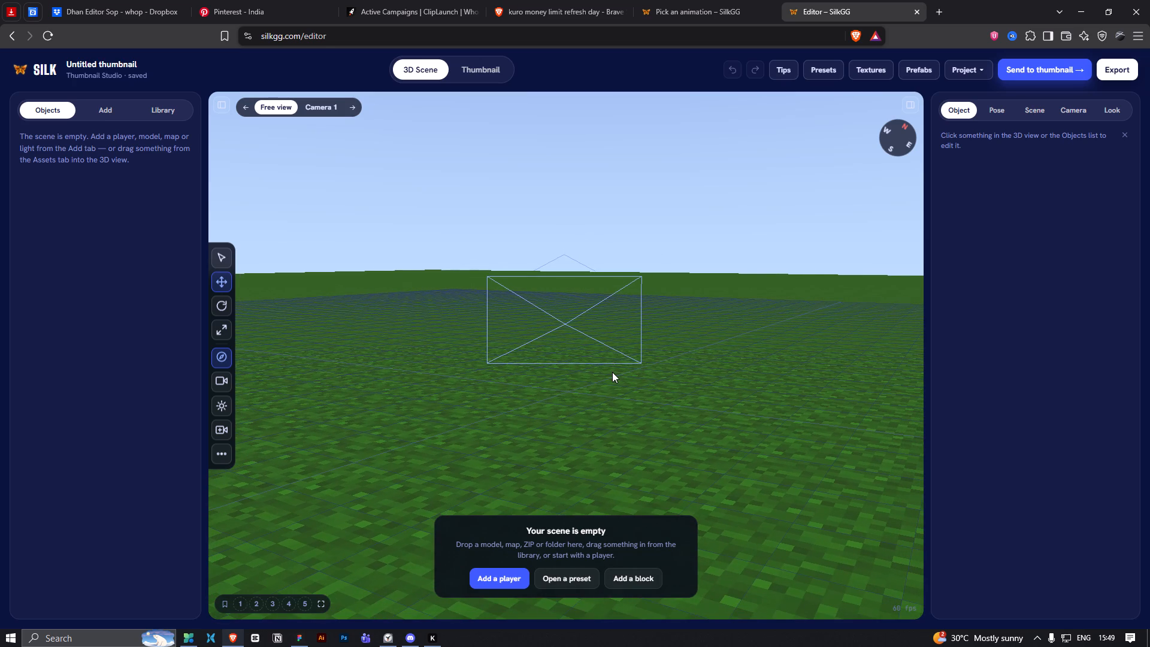
drag(622, 394, 349, 390)
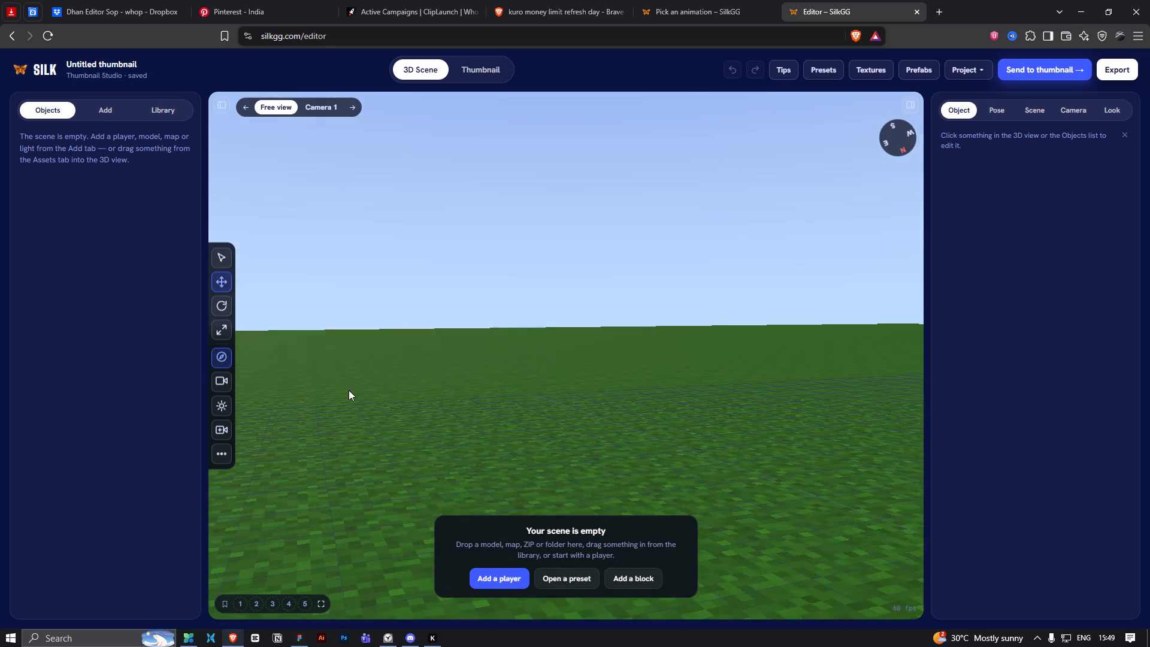
drag(349, 390, 341, 389)
drag(406, 371, 200, 352)
drag(441, 403, 228, 424)
drag(432, 409, 382, 415)
key(space)
key(space)
key(space)
key(space)
key(space)
key(space)
key(space)
key(space)
key(space)
key(space)
key(space)
key(space)
key(space)
key(space)
key(space)
key(space)
scroll(382, 415, down, 12)
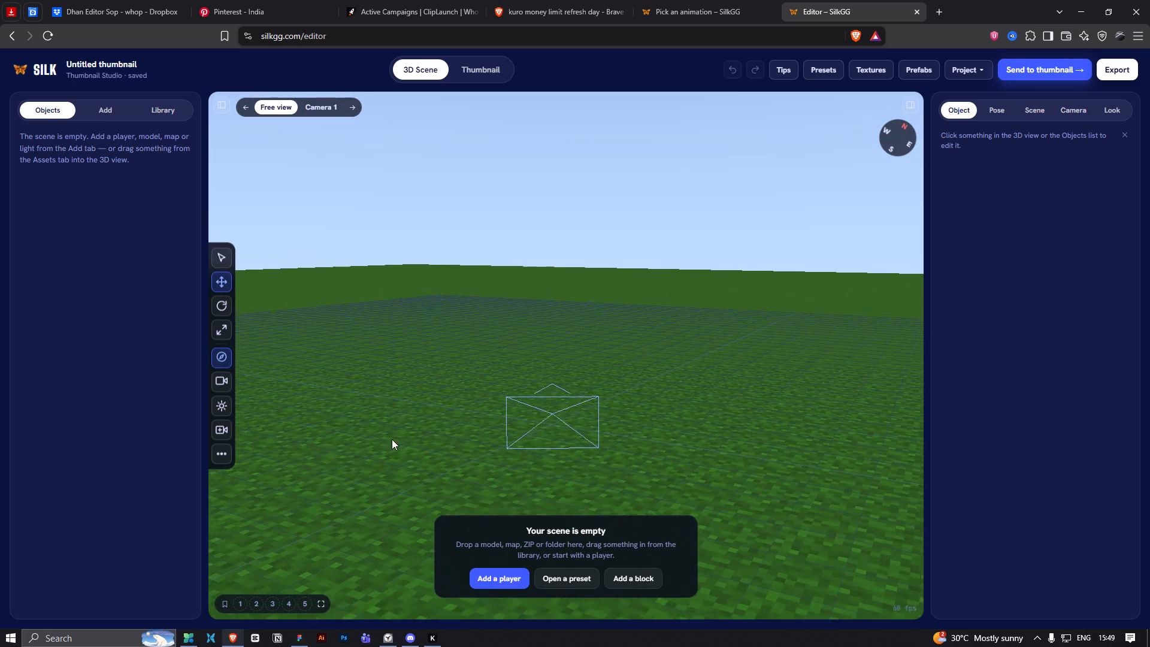
drag(362, 448, 436, 464)
Check the Pose settings of the SilkGG editor and close the editor's browser tab.
click(1001, 110)
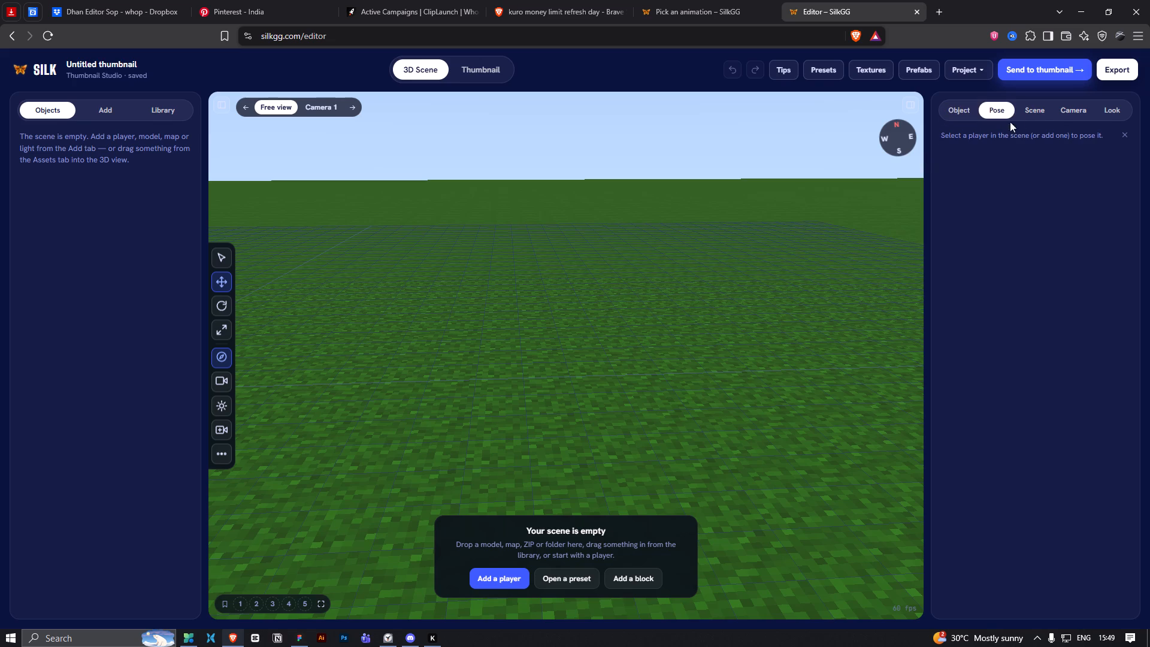
click(1022, 122)
click(1052, 118)
click(1137, 135)
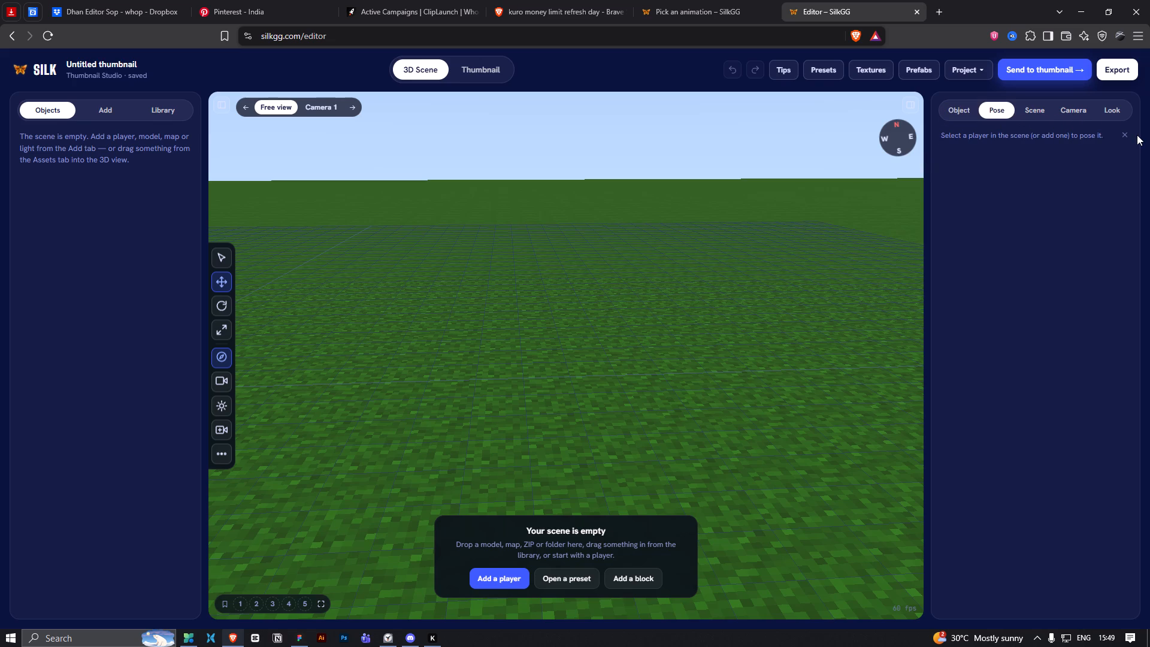
click(1127, 135)
click(918, 11)
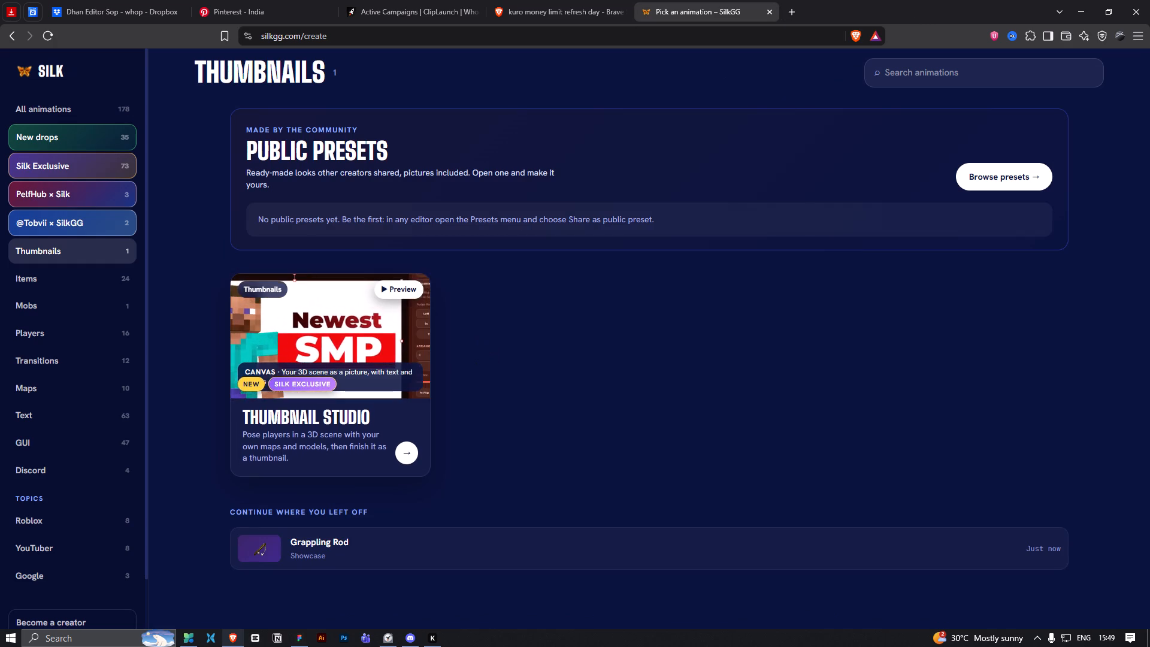
Open the Thumbnail Studio preview on the create page and capture a screenshot of the editor interface it shows.
click(397, 293)
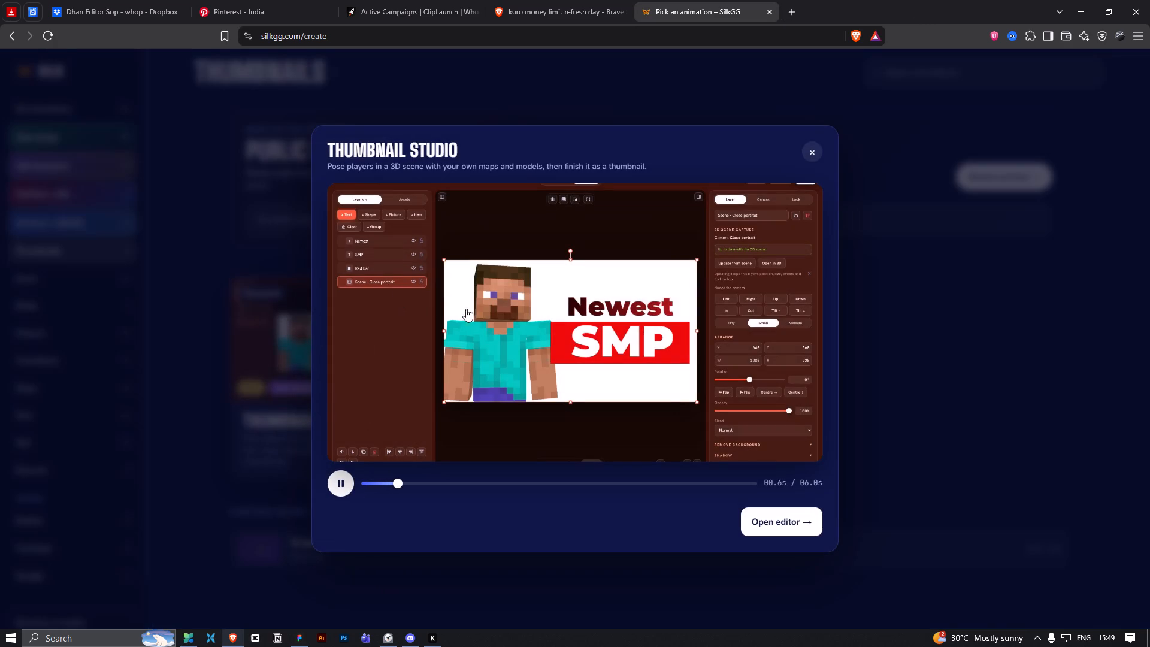
key(space)
key(shift+super+s)
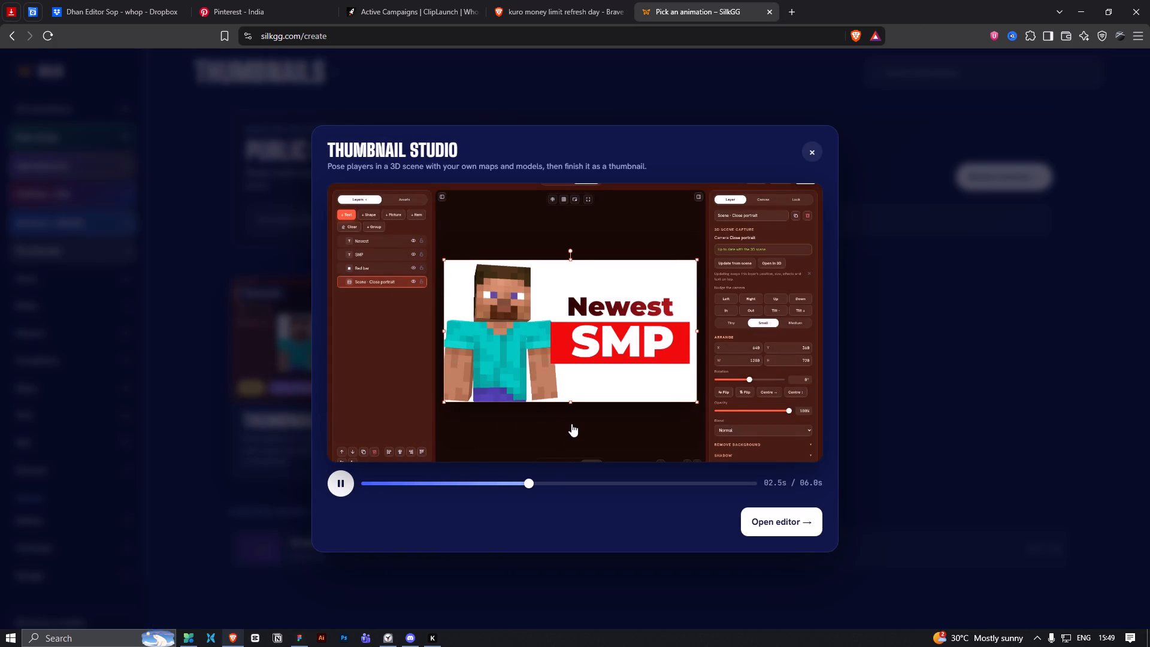
drag(327, 177, 821, 464)
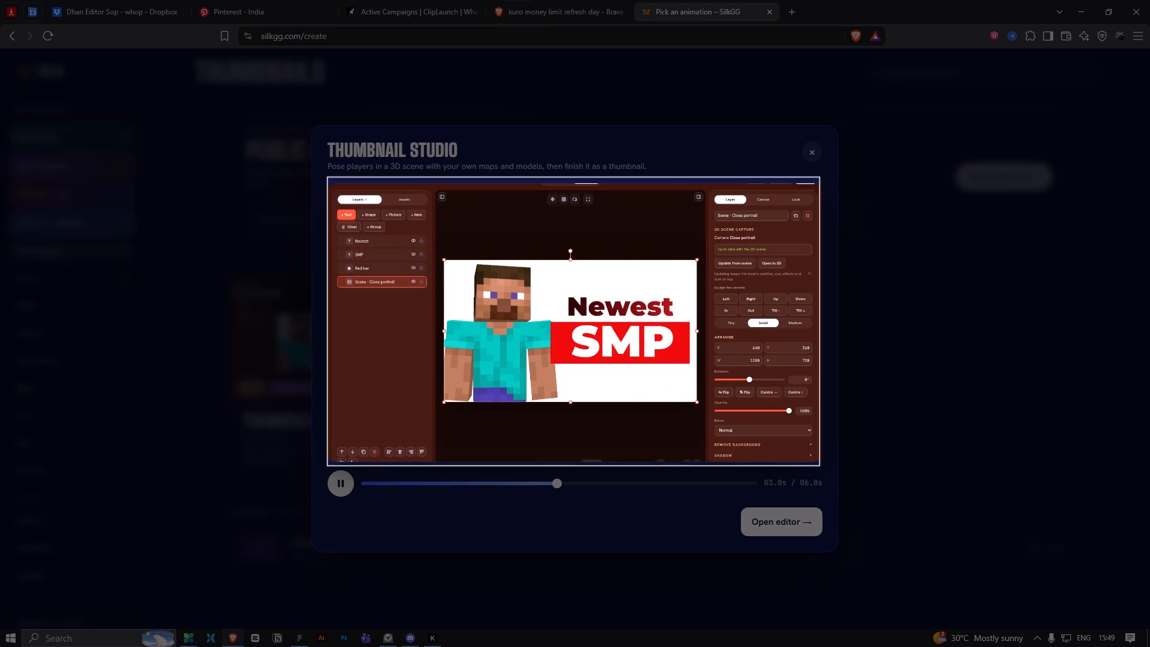
drag(821, 464, 823, 464)
click(1081, 533)
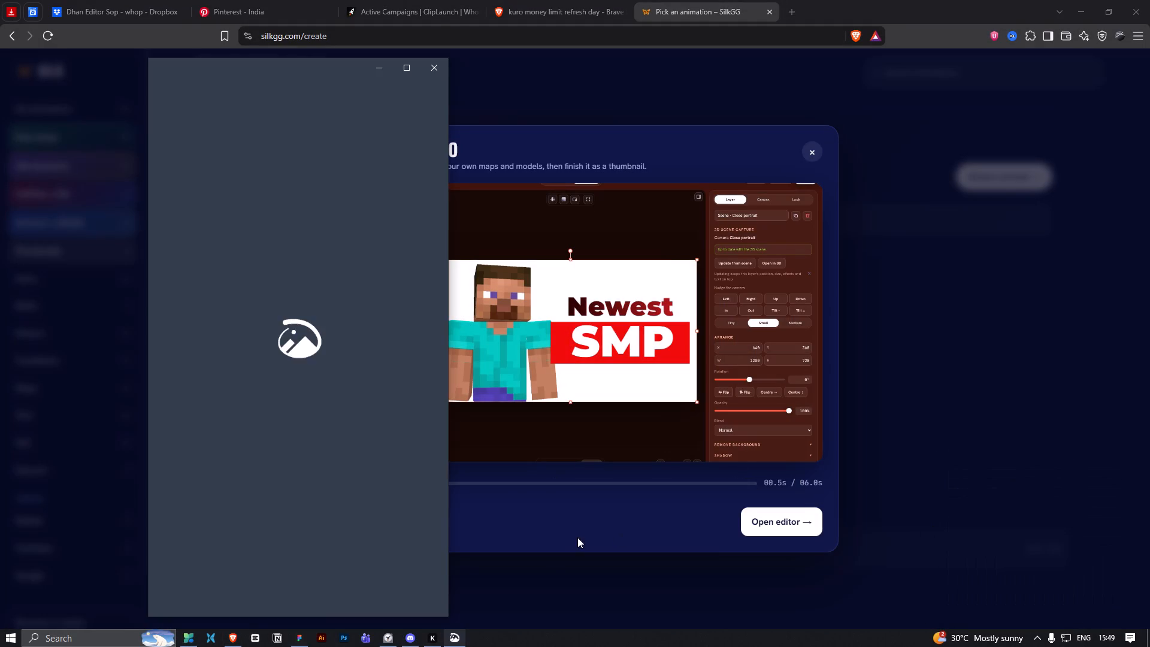
click(392, 604)
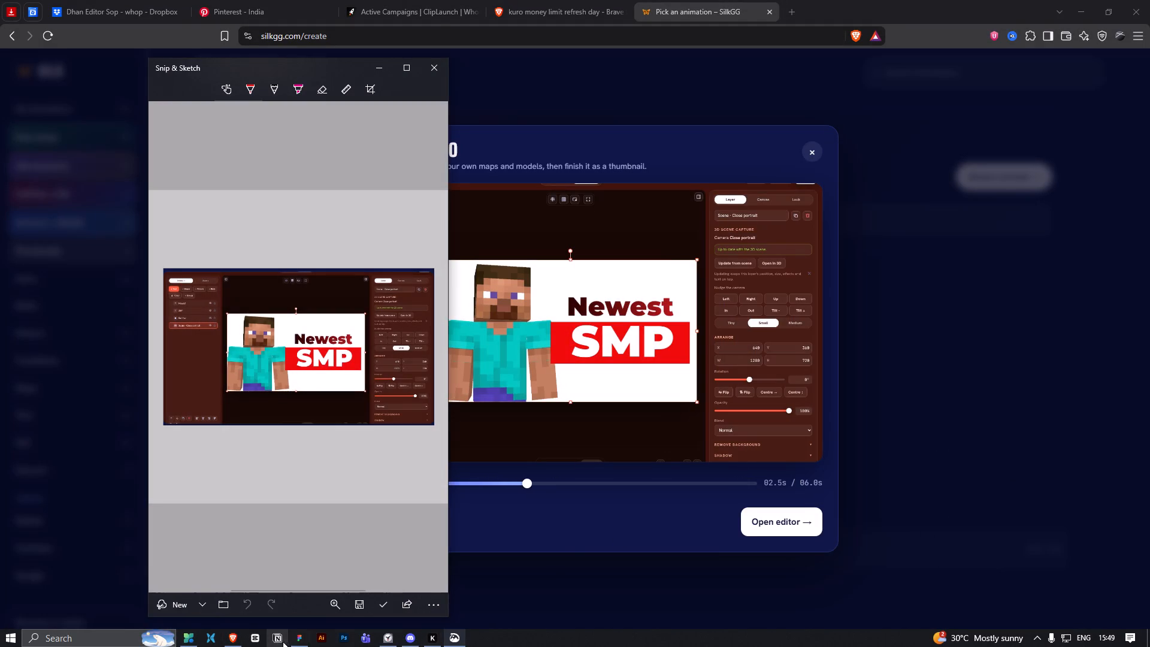
Switch to Figma, paste the captured screenshot into the ROUGH IDEAS page and place it beside the Enough3D mockup.
click(303, 642)
key(ctrl+v)
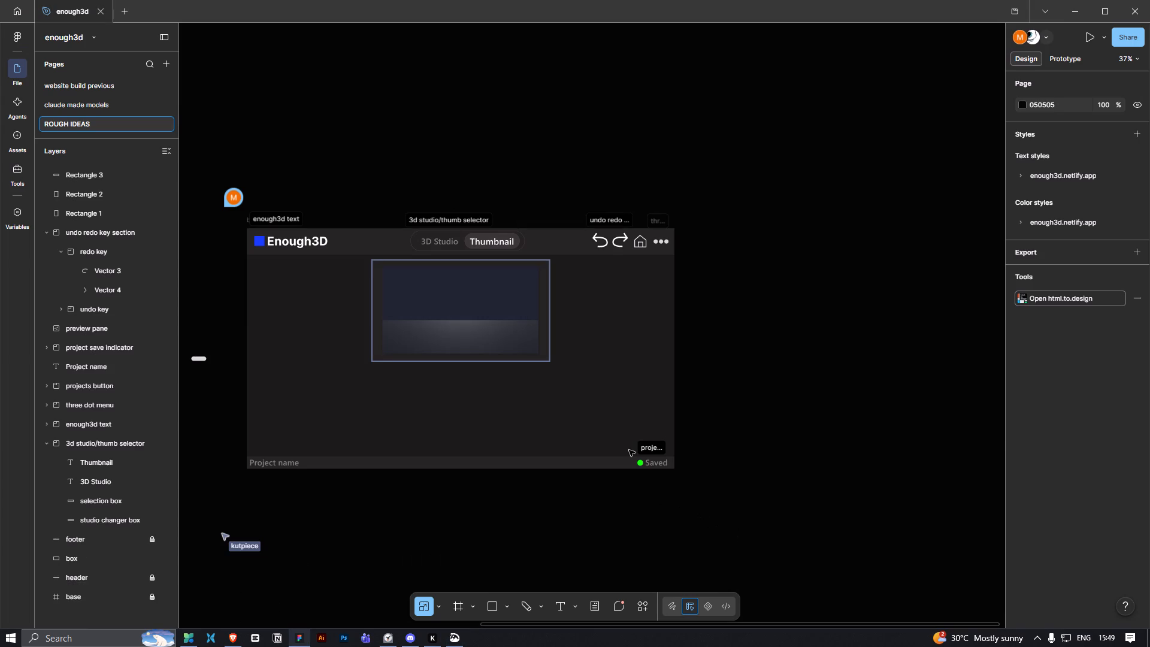
drag(629, 354, 831, 360)
click(788, 503)
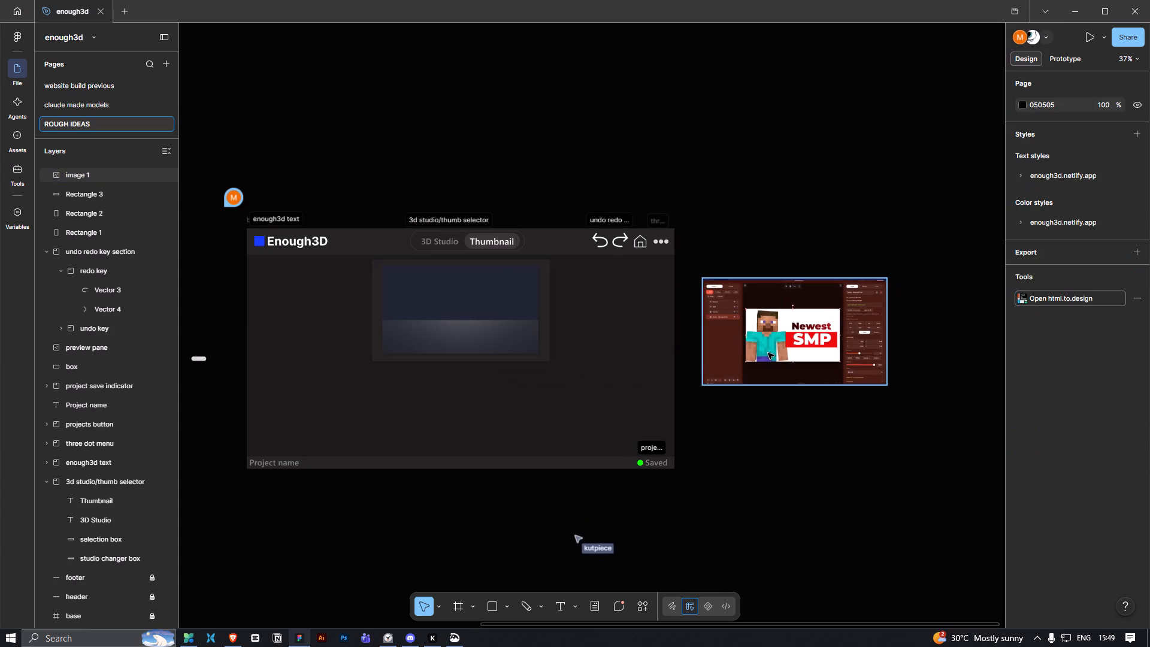
Enlarge the pasted screenshot proportionally to about 2446 × 1419 and move it clear of the Enough3D mockup.
click(768, 353)
drag(700, 280, 583, 69)
drag(746, 328, 995, 376)
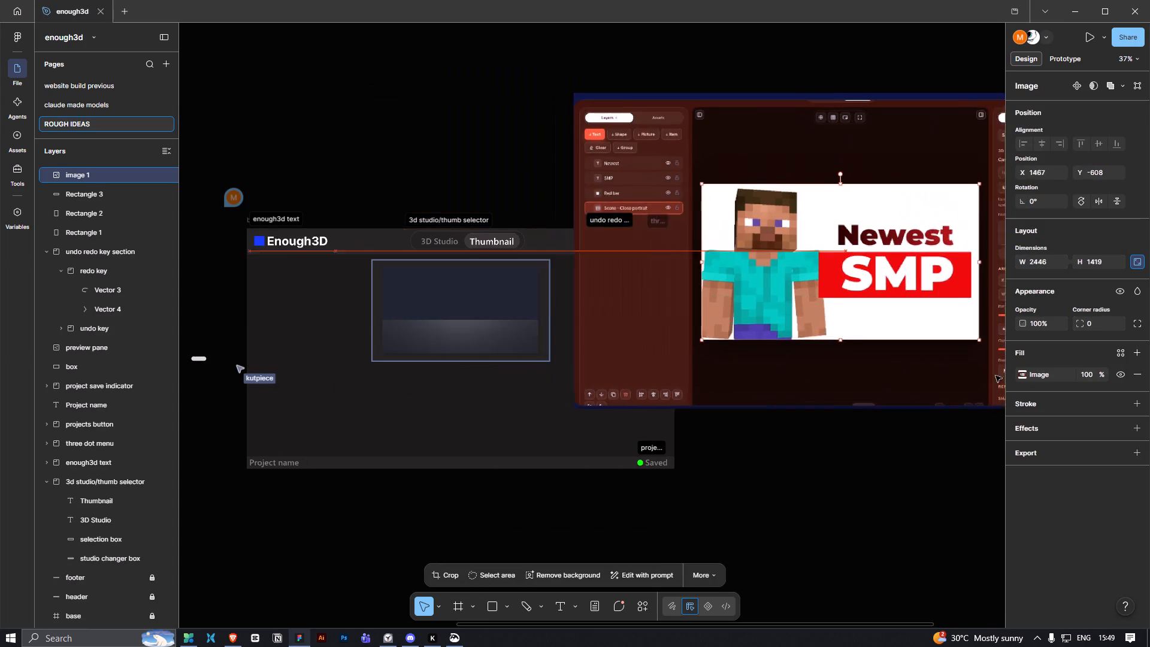
drag(995, 376, 979, 427)
click(792, 554)
Compare the Enough3D mockup with the SilkGG reference screenshot, examining its layers list, canvas and settings areas up close.
key(space)
drag(580, 537, 627, 497)
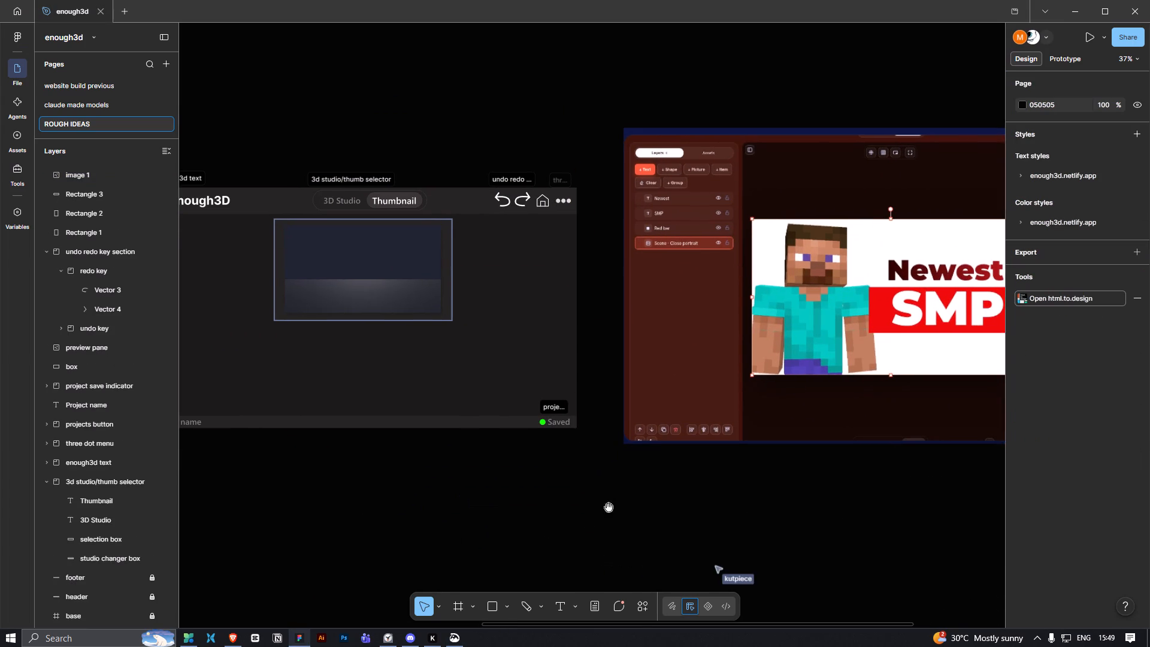
ctrl+scroll(521, 503, down, 5)
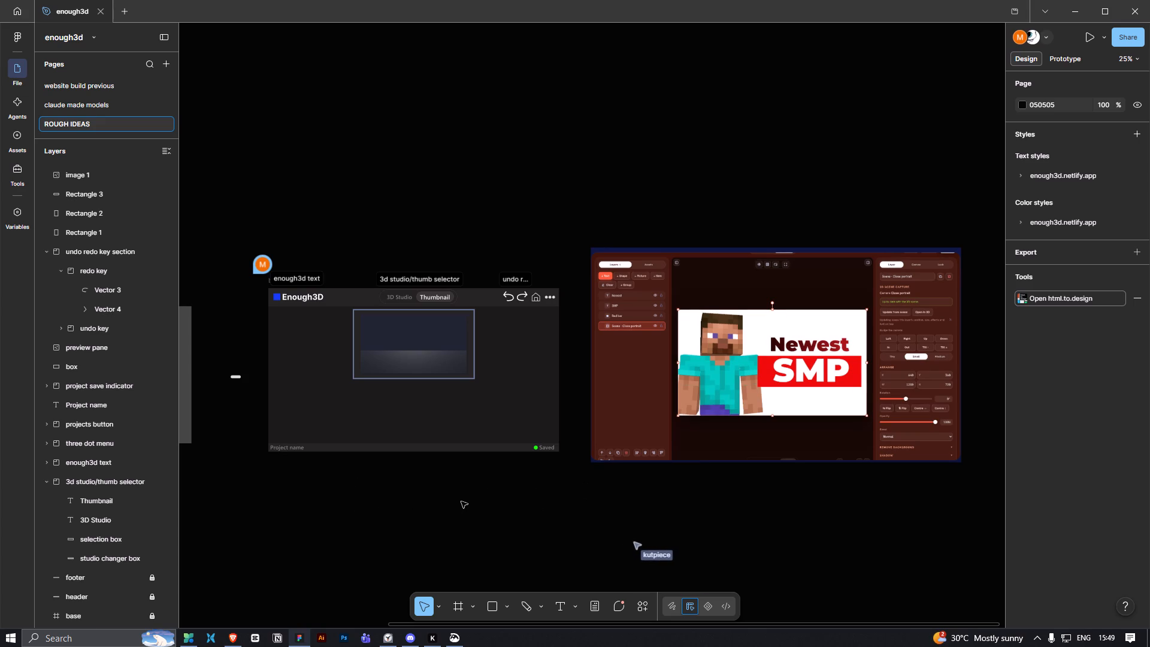
scroll(498, 505, down, 4)
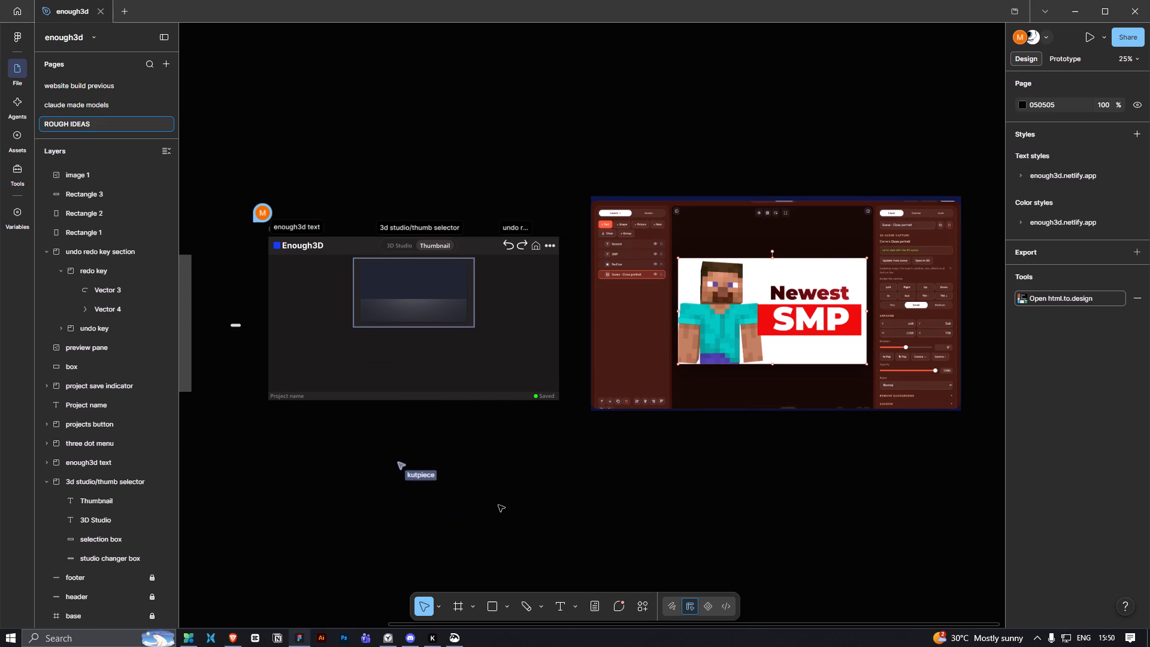
ctrl+scroll(473, 498, down, 3)
key(space)
drag(452, 498, 574, 483)
ctrl+scroll(573, 483, down, 3)
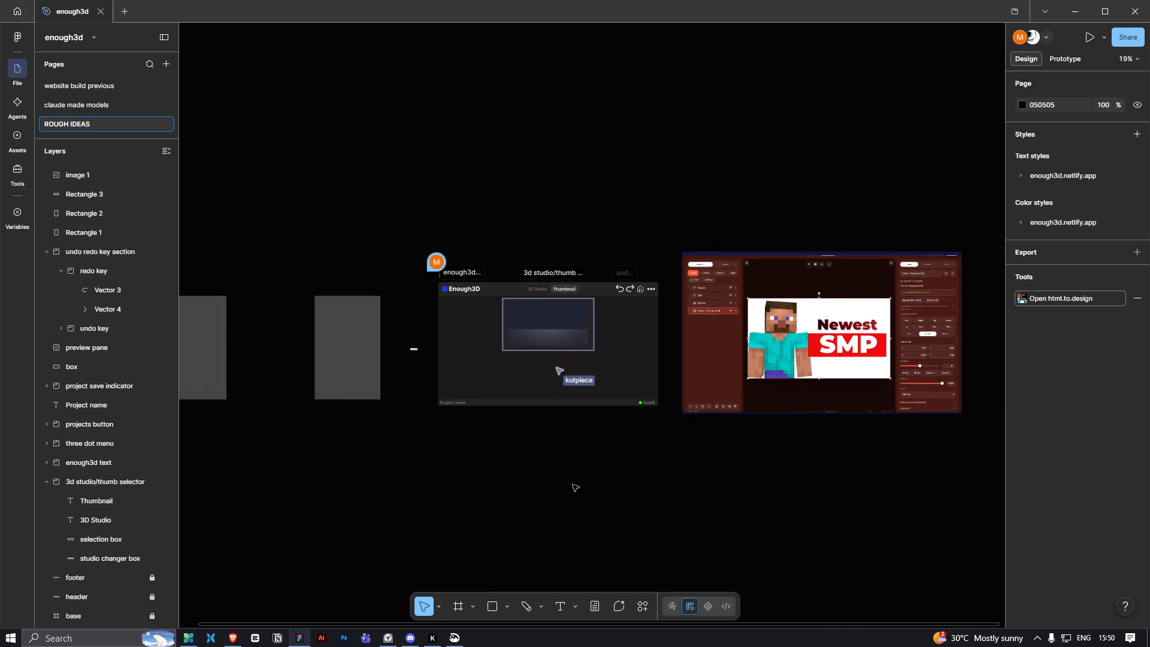
ctrl+scroll(573, 485, down, 2)
ctrl+scroll(561, 488, up, 7)
key(space)
key(space)
key(space)
key(space)
key(space)
key(space)
drag(662, 421, 546, 480)
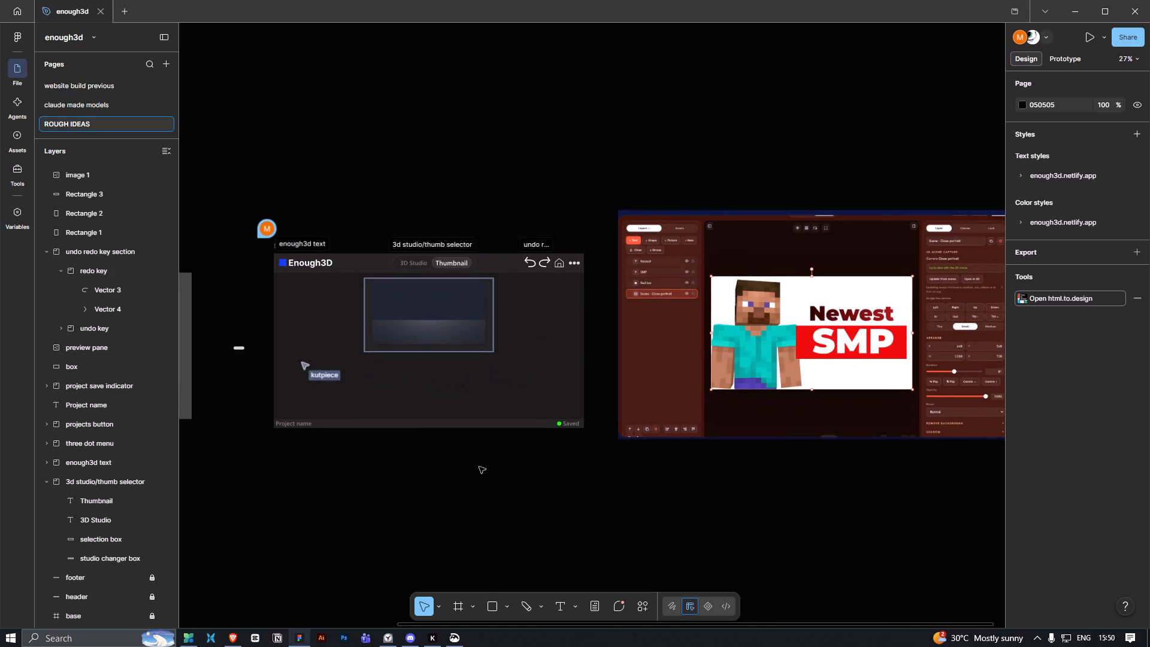
click(446, 476)
ctrl+scroll(452, 474, up, 3)
ctrl+scroll(452, 474, down, 2)
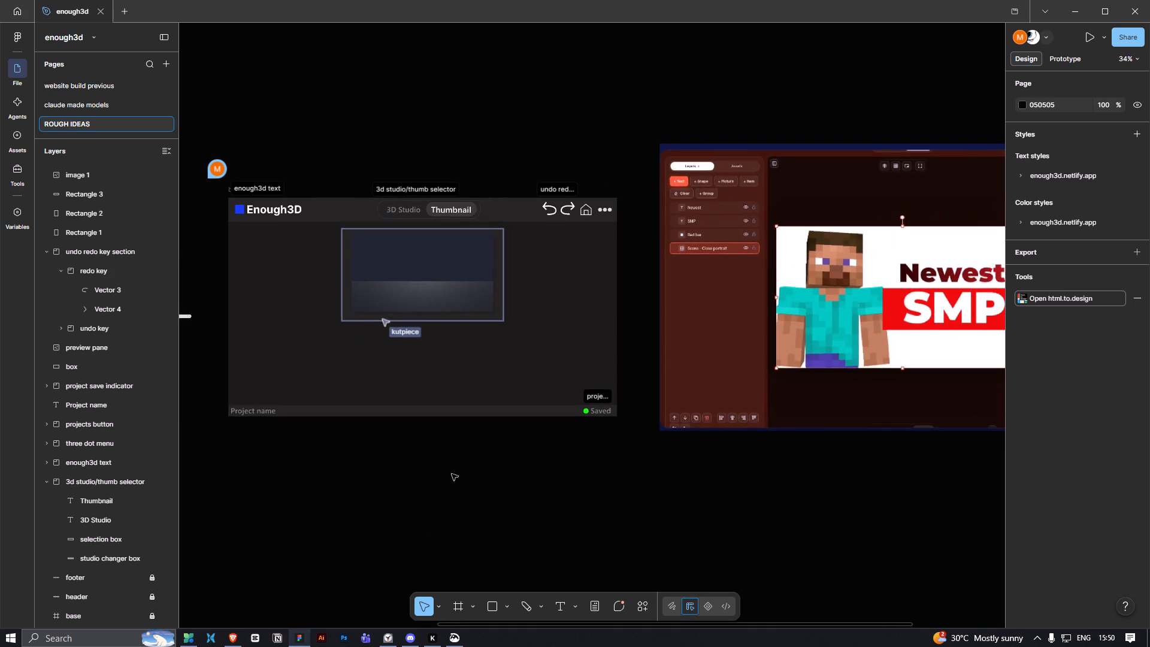
ctrl+scroll(556, 476, up, 4)
key(space)
key(space)
key(space)
drag(720, 444, 592, 547)
key(space)
key(space)
key(space)
key(space)
key(space)
key(space)
key(space)
key(space)
key(space)
key(space)
key(space)
key(space)
key(space)
key(space)
key(space)
key(space)
key(space)
key(space)
key(space)
key(space)
drag(751, 368, 418, 451)
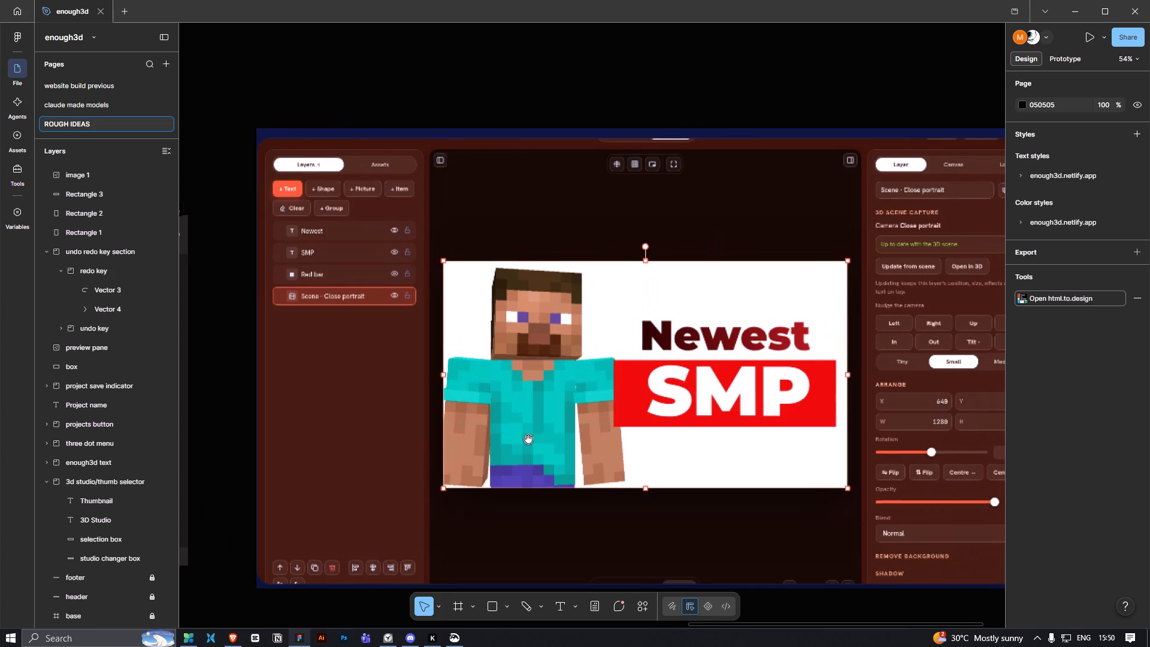
View the Enough3D mockup and the SilkGG reference screenshot side by side to compare their overall layouts.
drag(738, 444, 585, 432)
ctrl+scroll(497, 452, down, 3)
key(space)
key(space)
key(space)
key(space)
key(space)
key(space)
key(space)
key(space)
key(space)
key(space)
key(space)
key(space)
key(space)
key(space)
key(space)
key(space)
key(space)
key(space)
key(space)
key(space)
drag(404, 473, 442, 469)
ctrl+scroll(442, 461, down, 4)
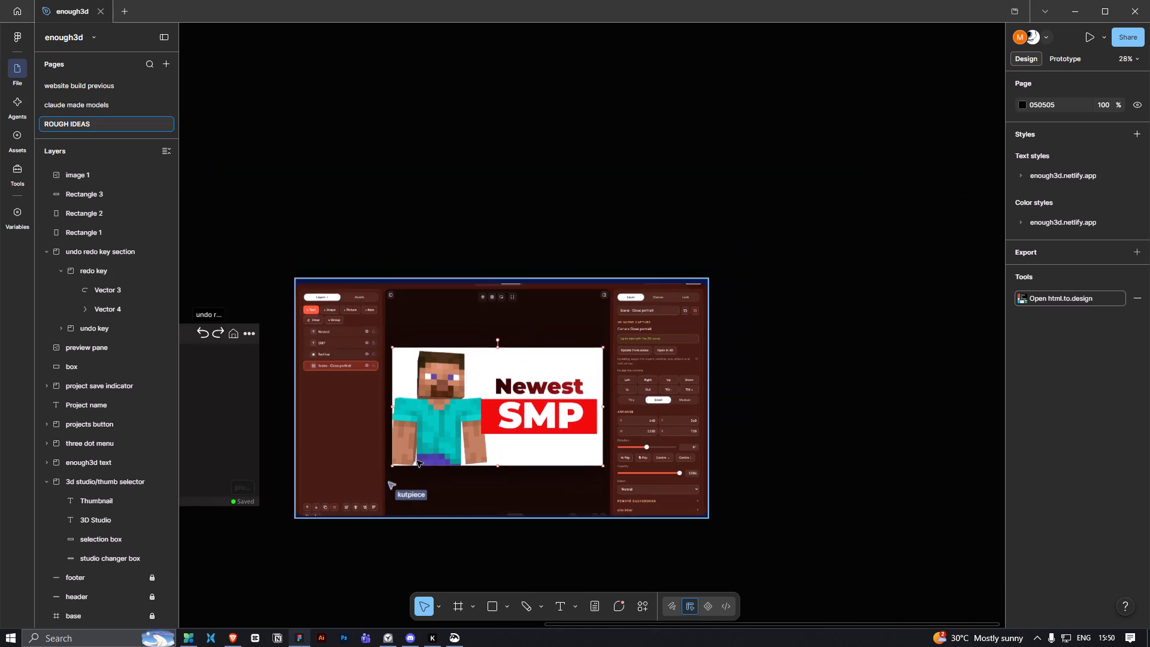
key(space)
key(space)
key(space)
key(space)
key(space)
key(space)
key(space)
key(space)
key(space)
key(space)
key(space)
key(space)
key(space)
drag(365, 442, 579, 438)
key(space)
key(space)
key(space)
key(space)
drag(515, 461, 583, 440)
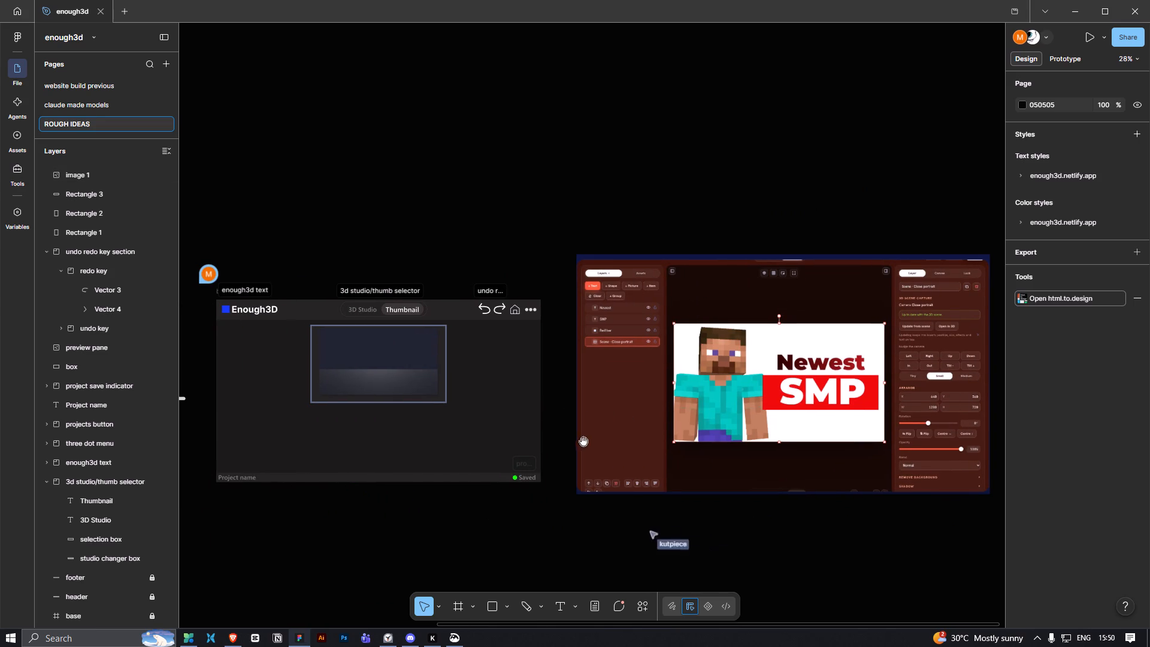
key(space)
key(space)
key(space)
key(space)
key(space)
key(space)
key(space)
key(space)
key(space)
key(space)
key(space)
key(space)
key(space)
key(space)
key(space)
key(space)
key(space)
key(space)
key(space)
drag(631, 531, 605, 500)
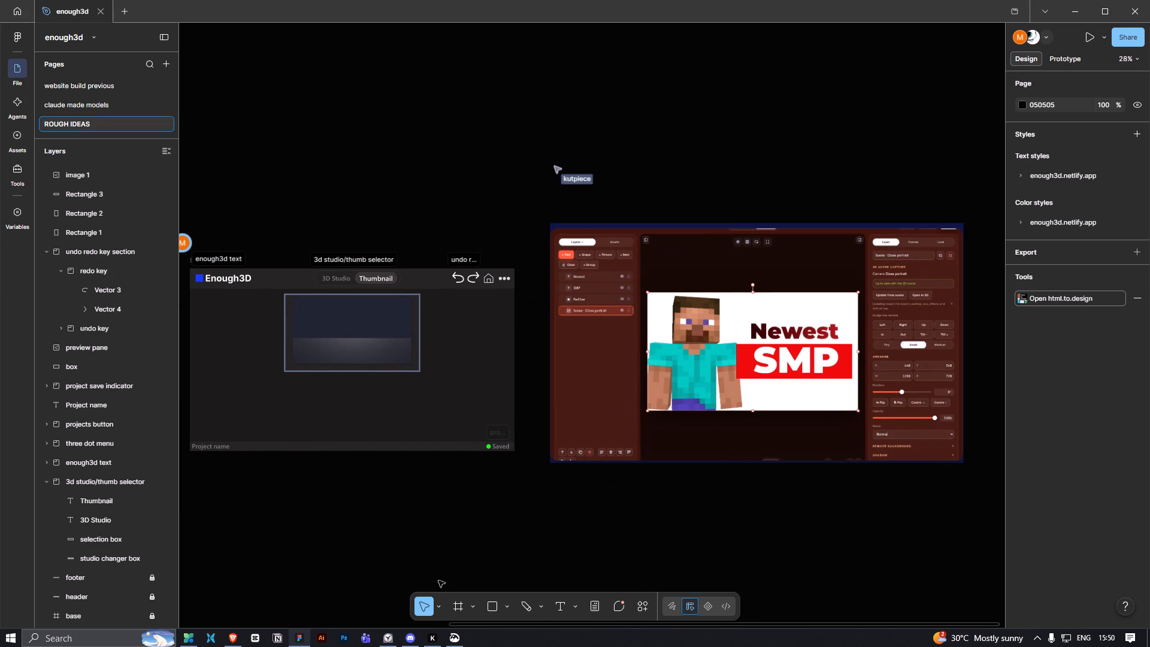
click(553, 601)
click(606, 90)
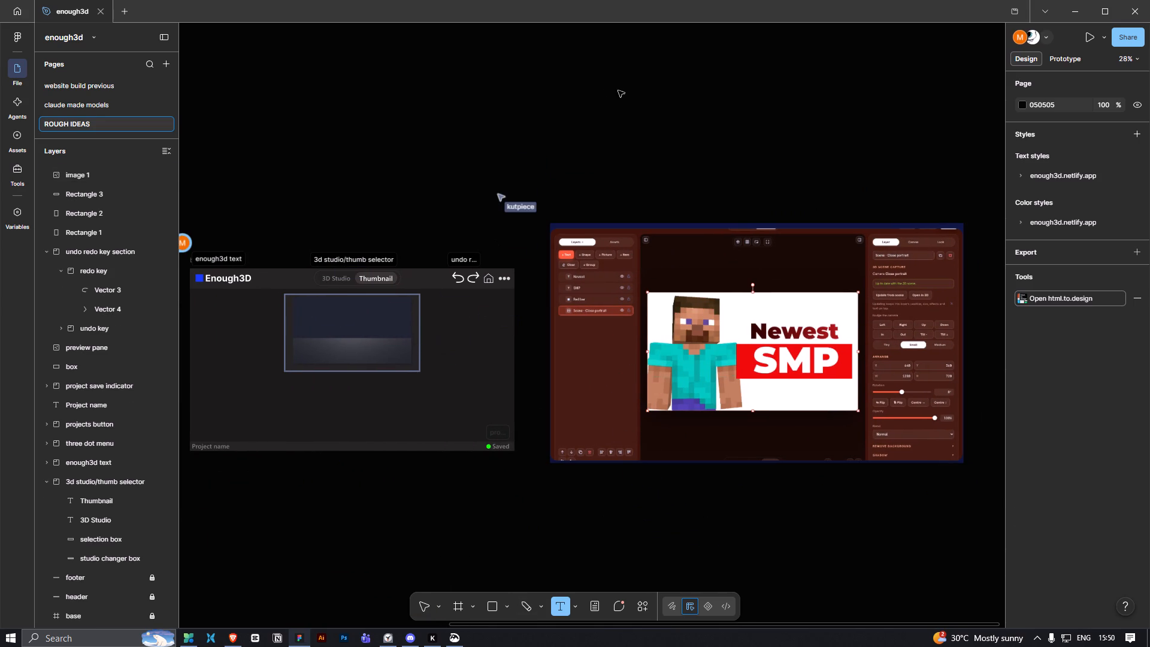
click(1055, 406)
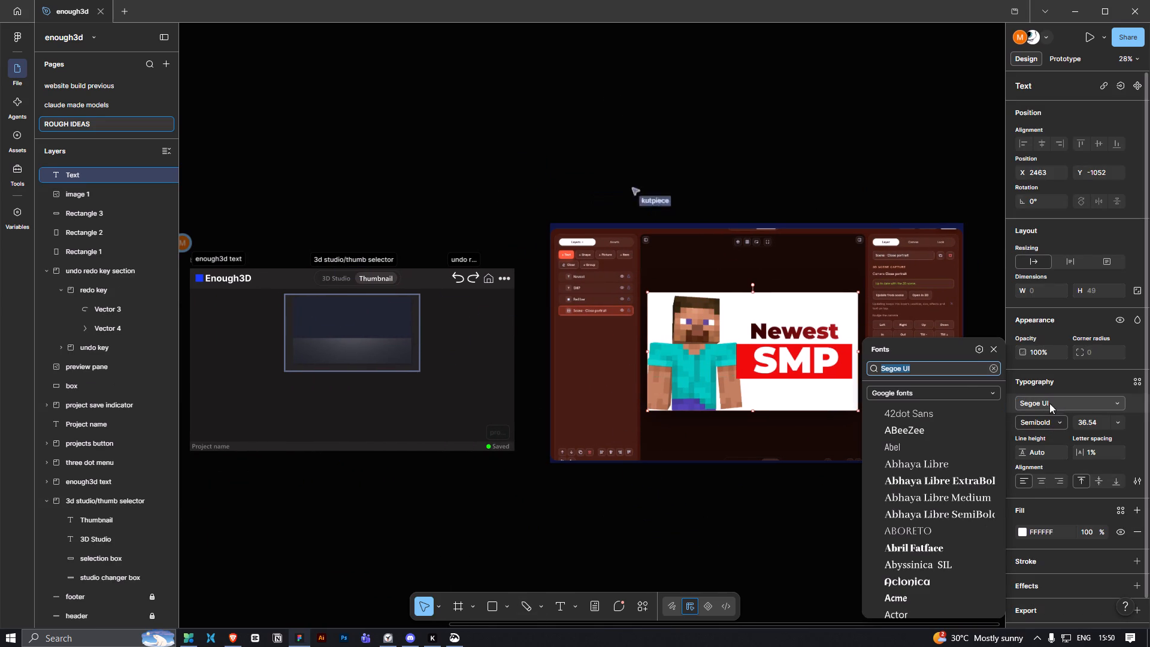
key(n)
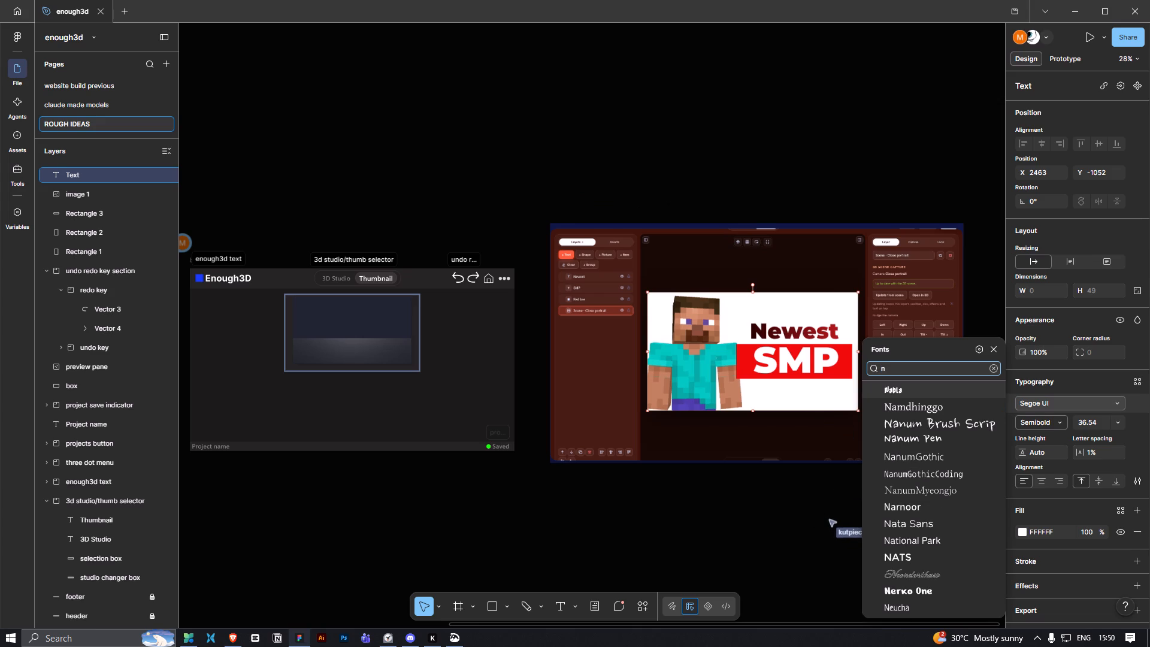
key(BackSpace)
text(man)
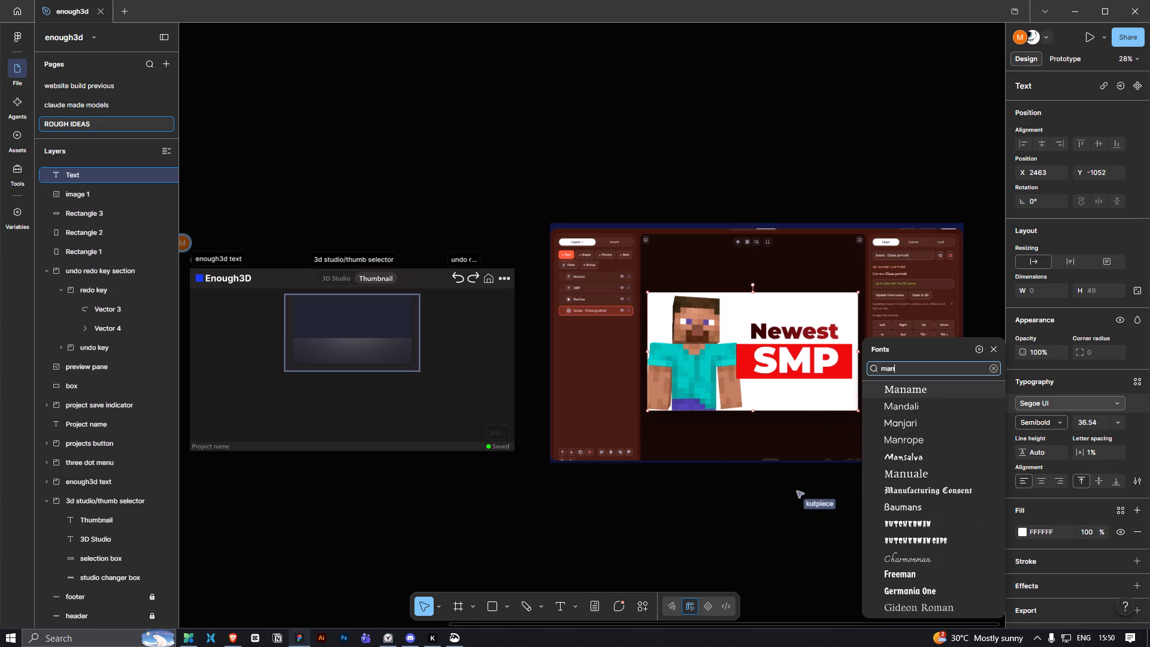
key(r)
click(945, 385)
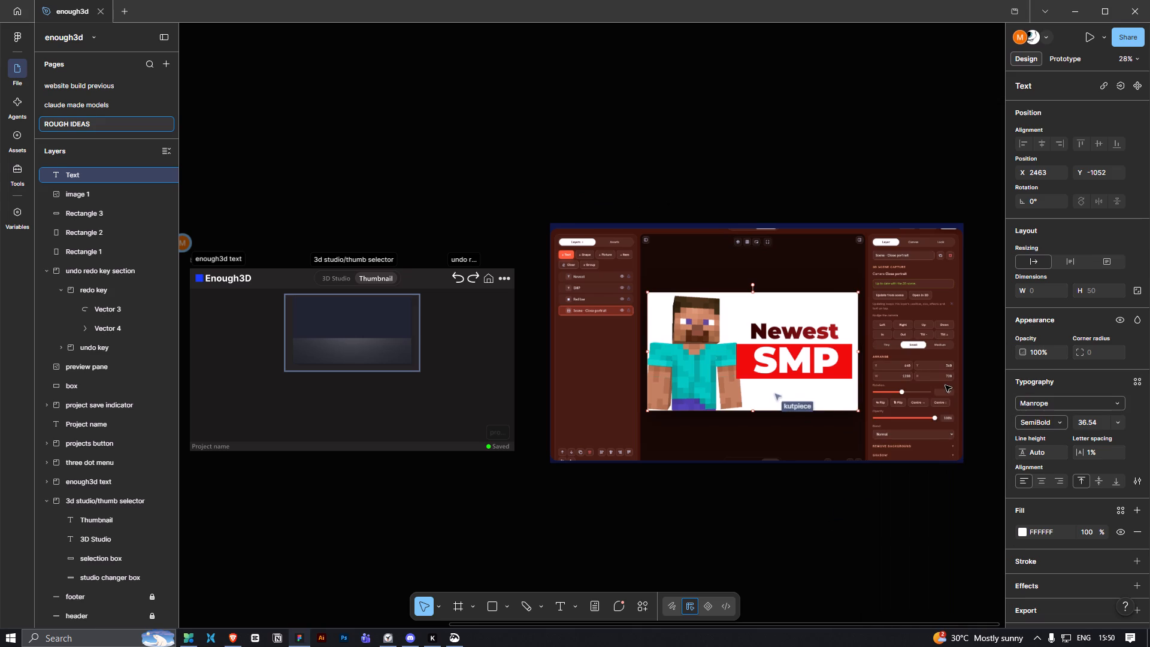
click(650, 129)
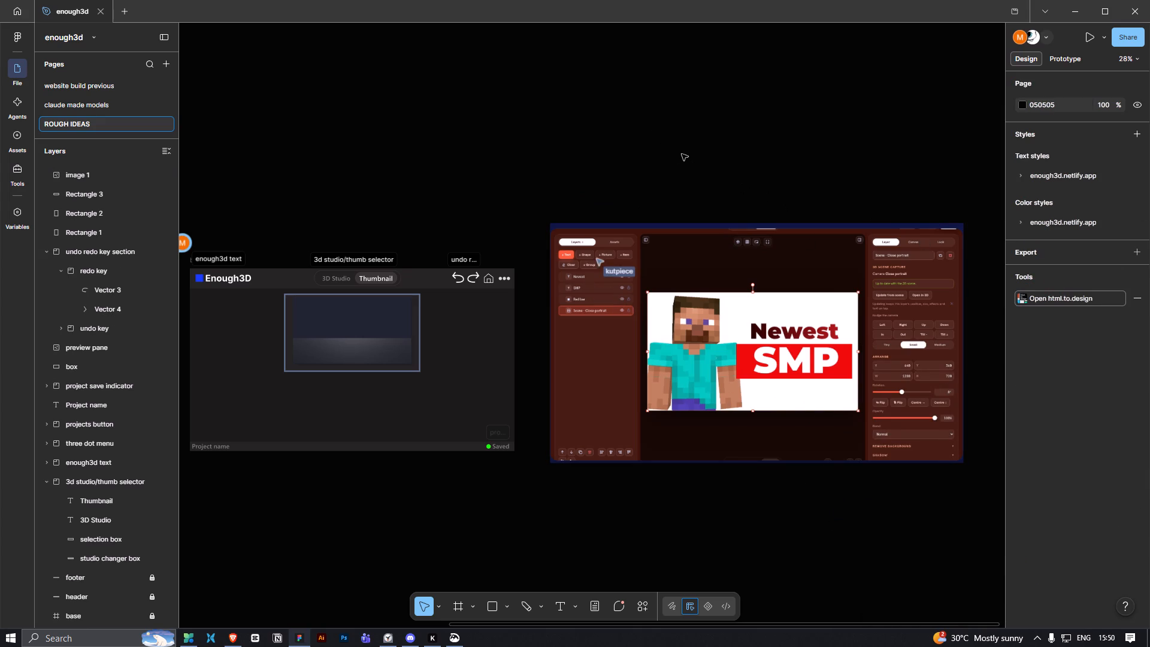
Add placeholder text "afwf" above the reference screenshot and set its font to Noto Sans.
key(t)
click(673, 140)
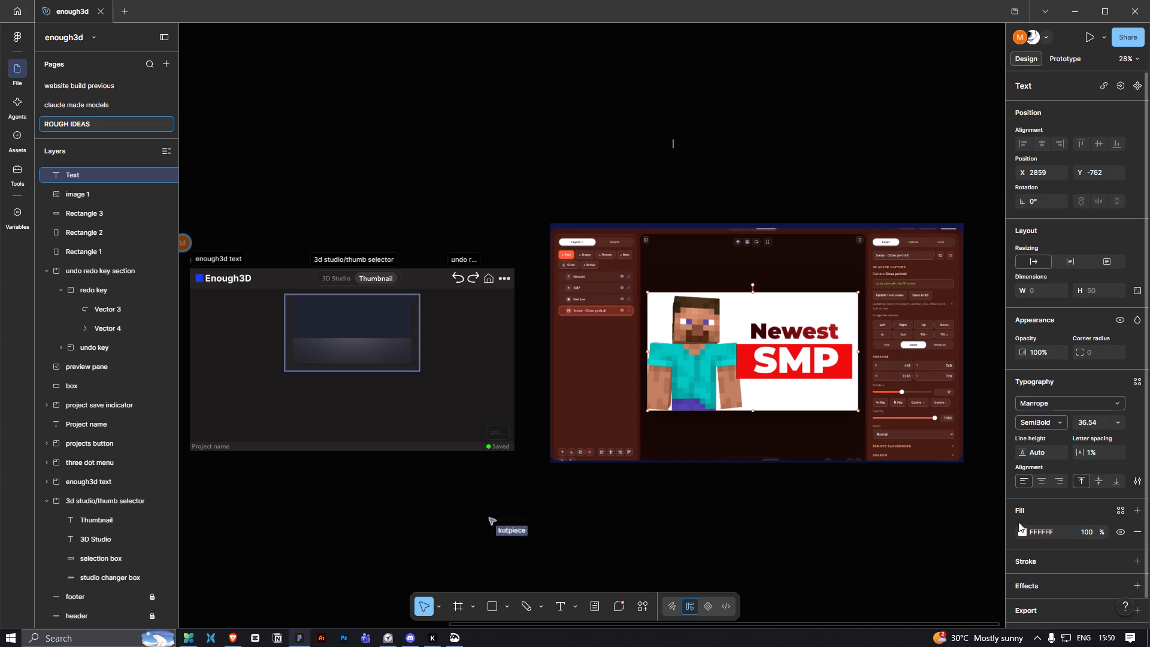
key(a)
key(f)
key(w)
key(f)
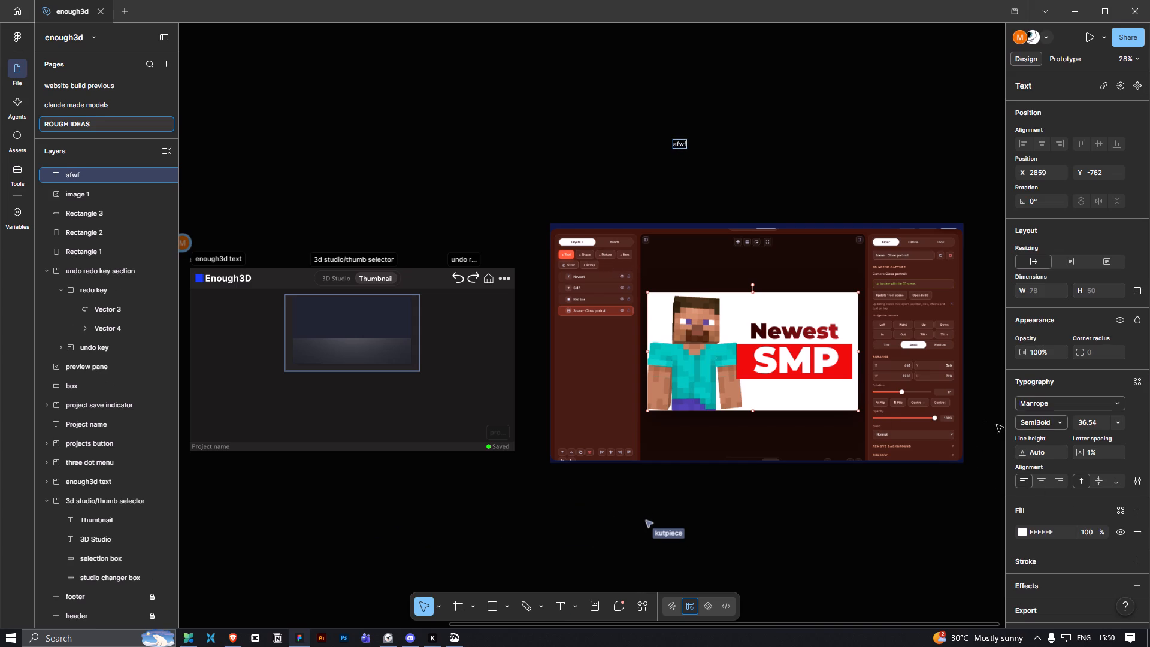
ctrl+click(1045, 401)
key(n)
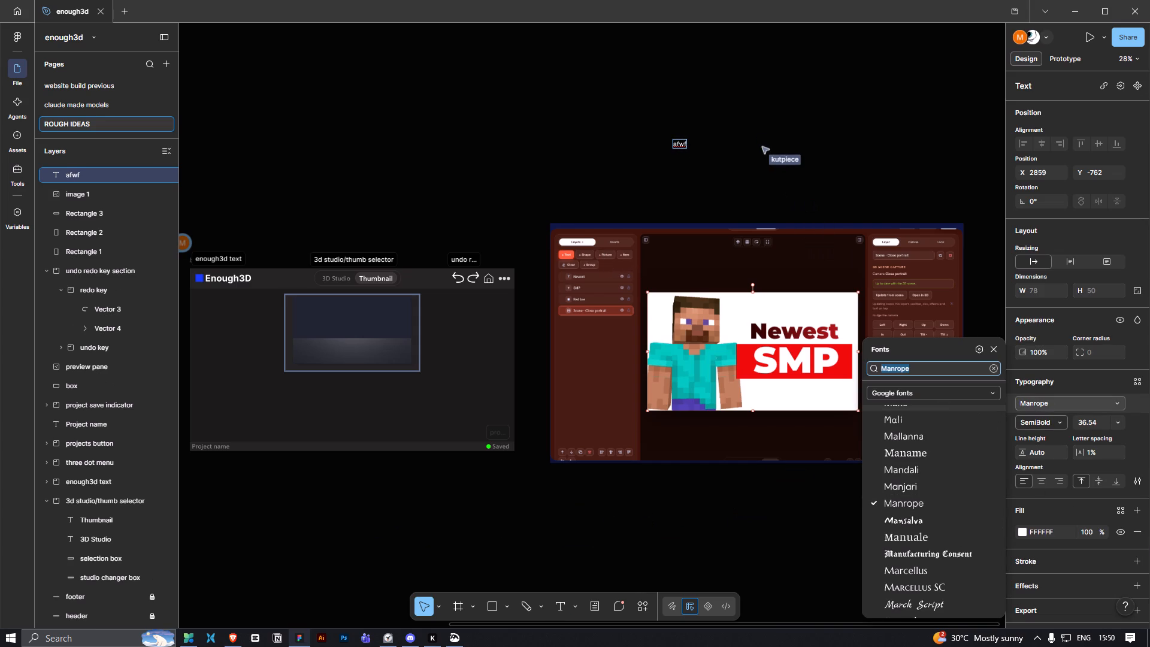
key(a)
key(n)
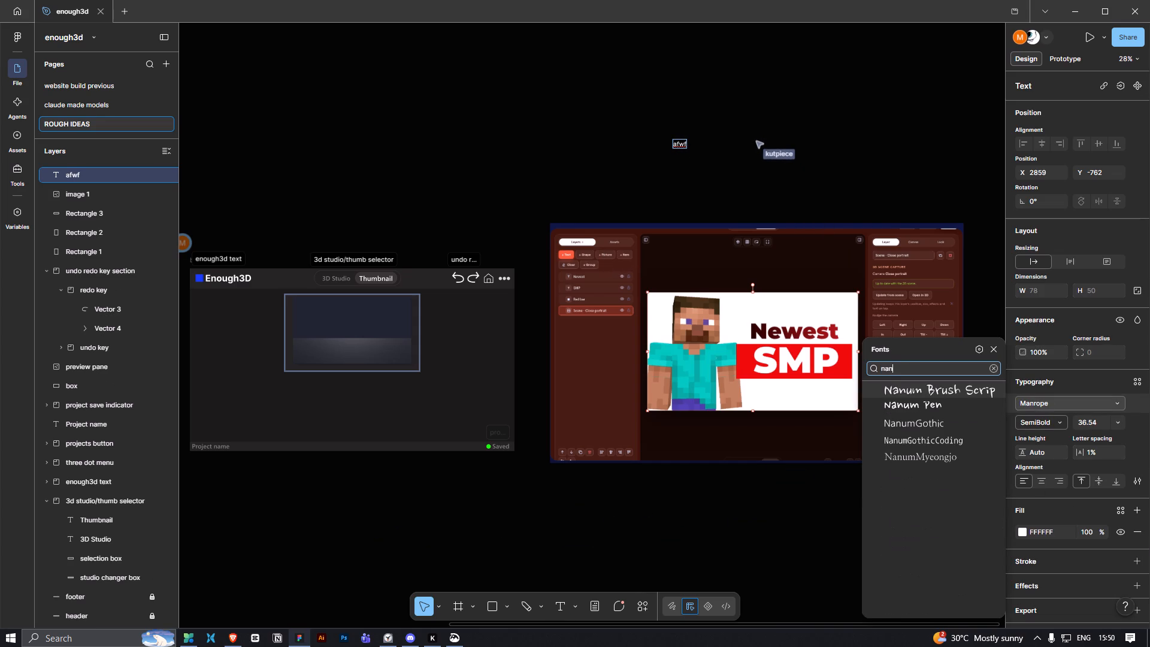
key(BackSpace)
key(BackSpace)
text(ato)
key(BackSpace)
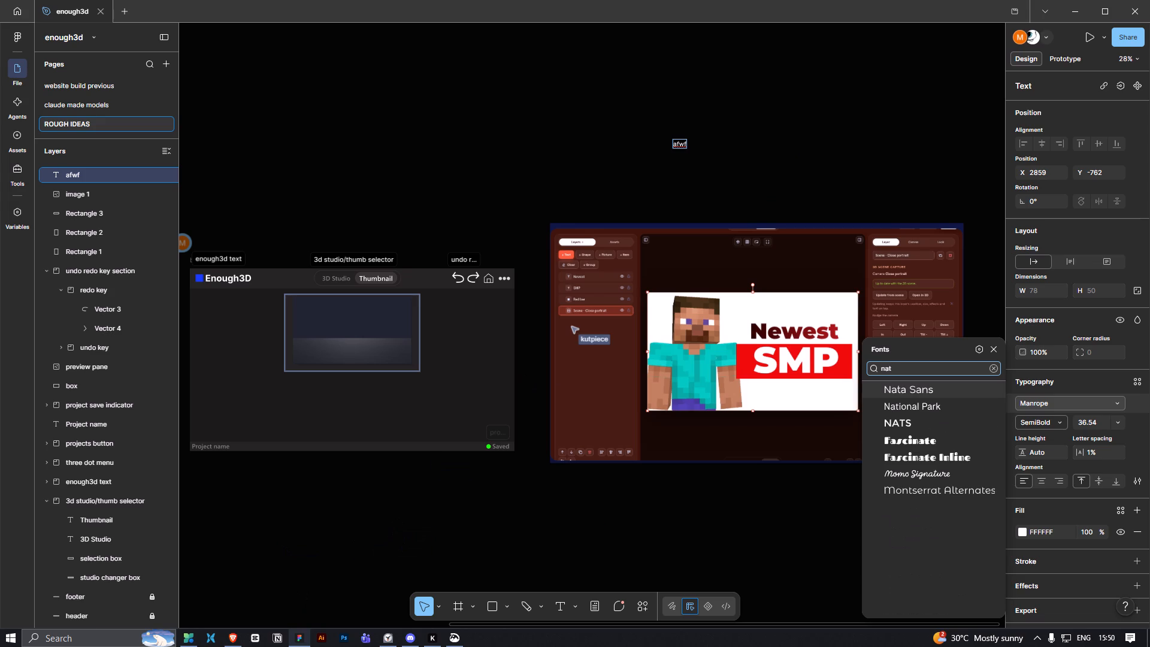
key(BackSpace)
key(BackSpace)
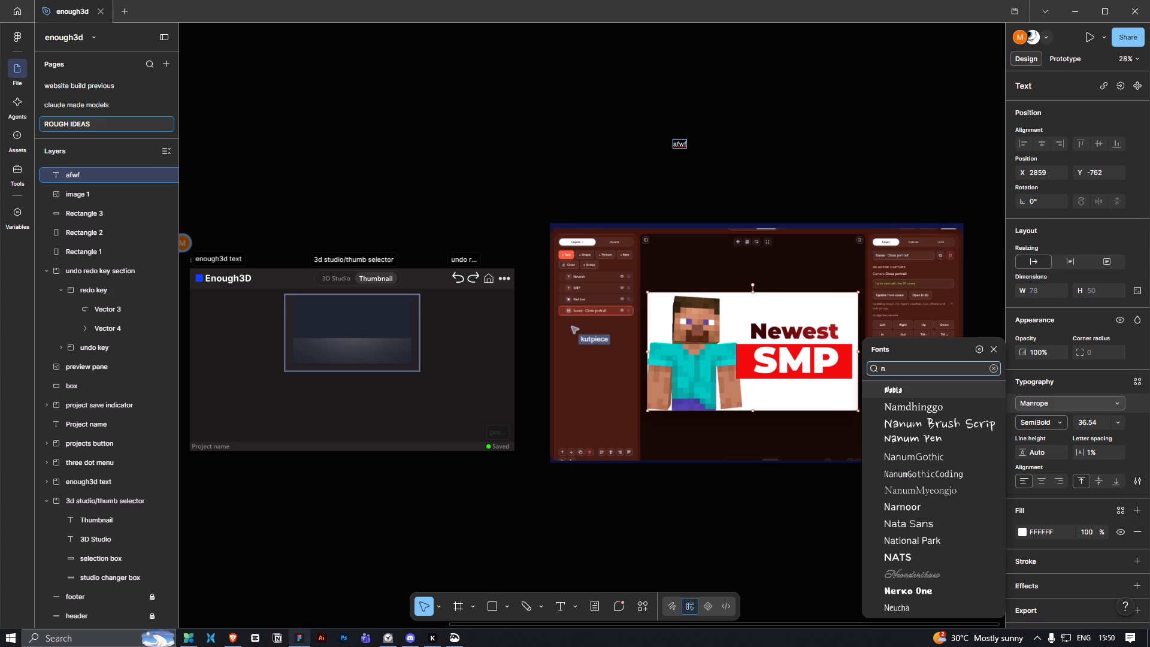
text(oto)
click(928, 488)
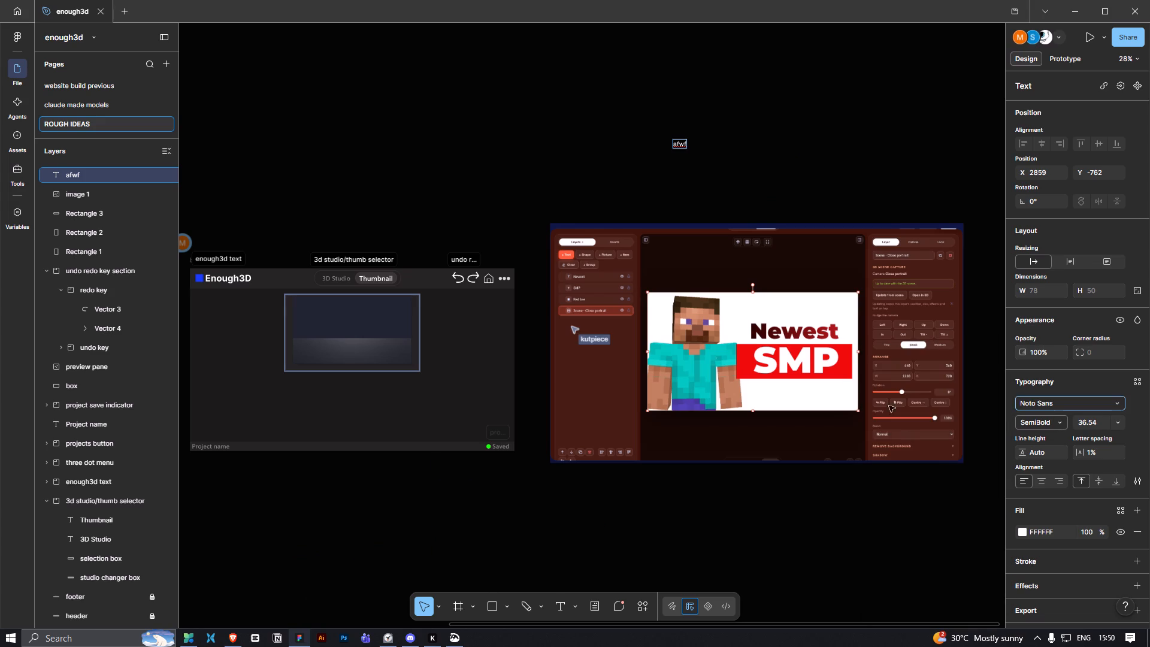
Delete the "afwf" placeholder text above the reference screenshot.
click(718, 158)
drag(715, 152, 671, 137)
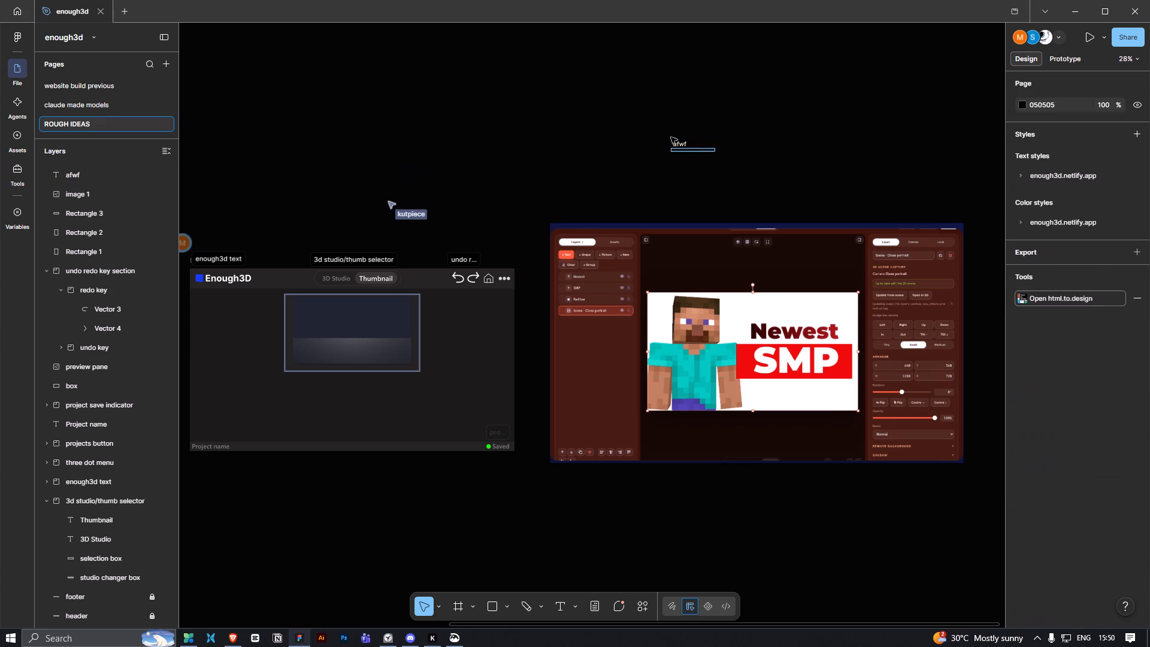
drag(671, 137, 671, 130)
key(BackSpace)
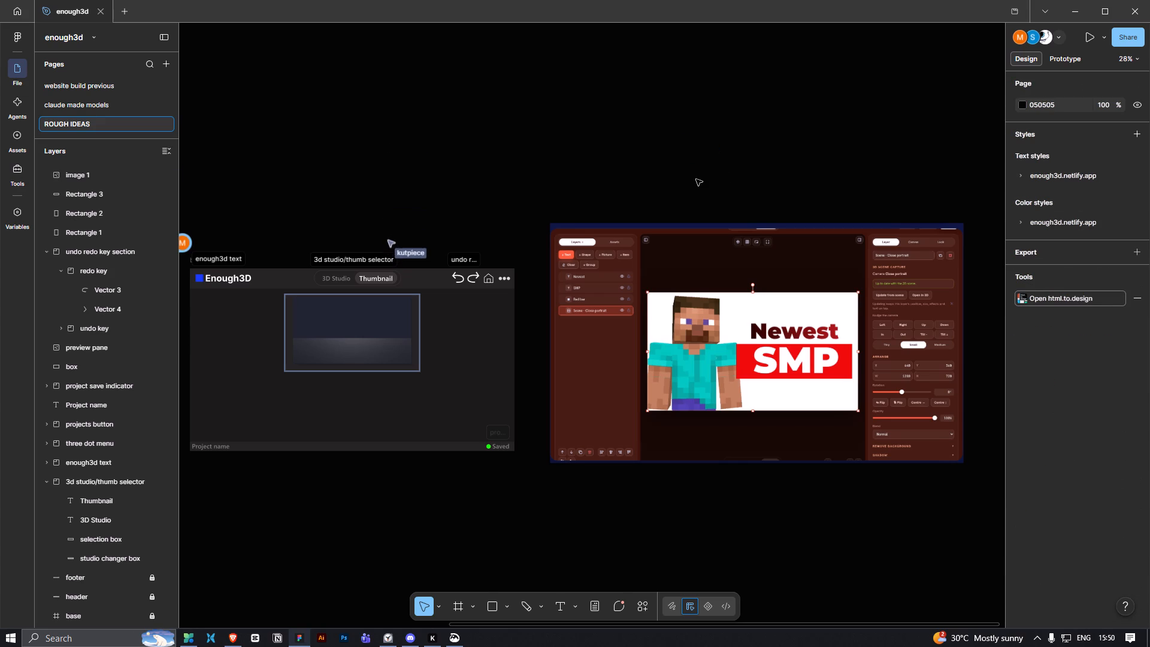
Add a text layer reading "layers" in Noto Sans on the empty canvas above the reference screenshot.
key(t)
click(661, 128)
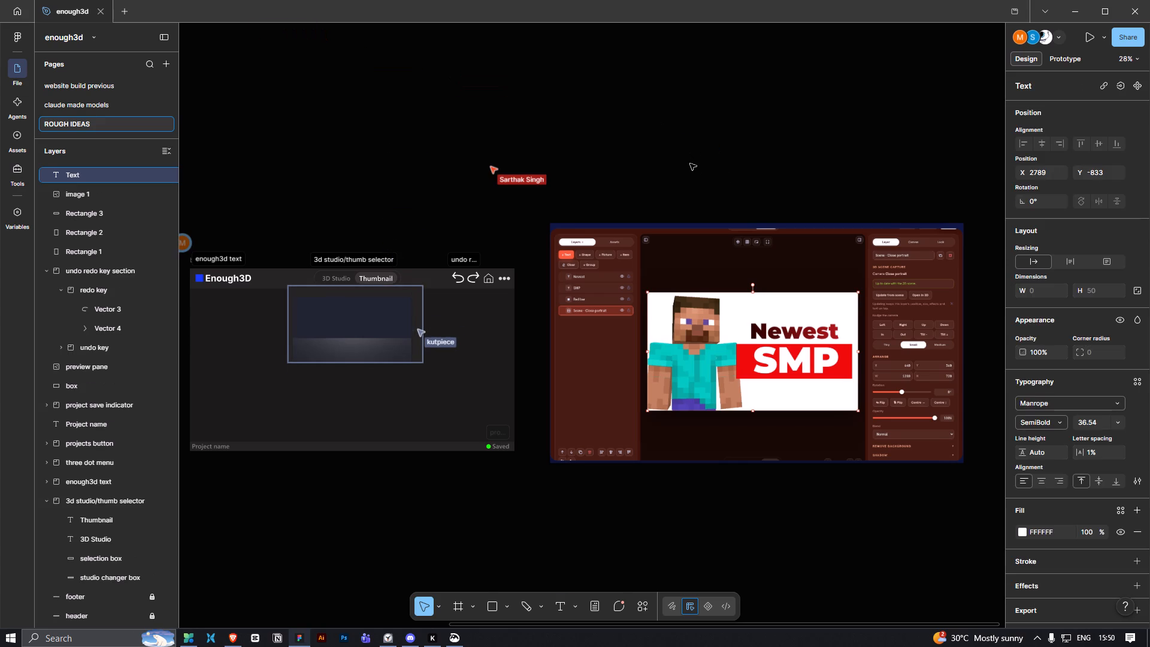
ctrl+scroll(646, 146, up, 5)
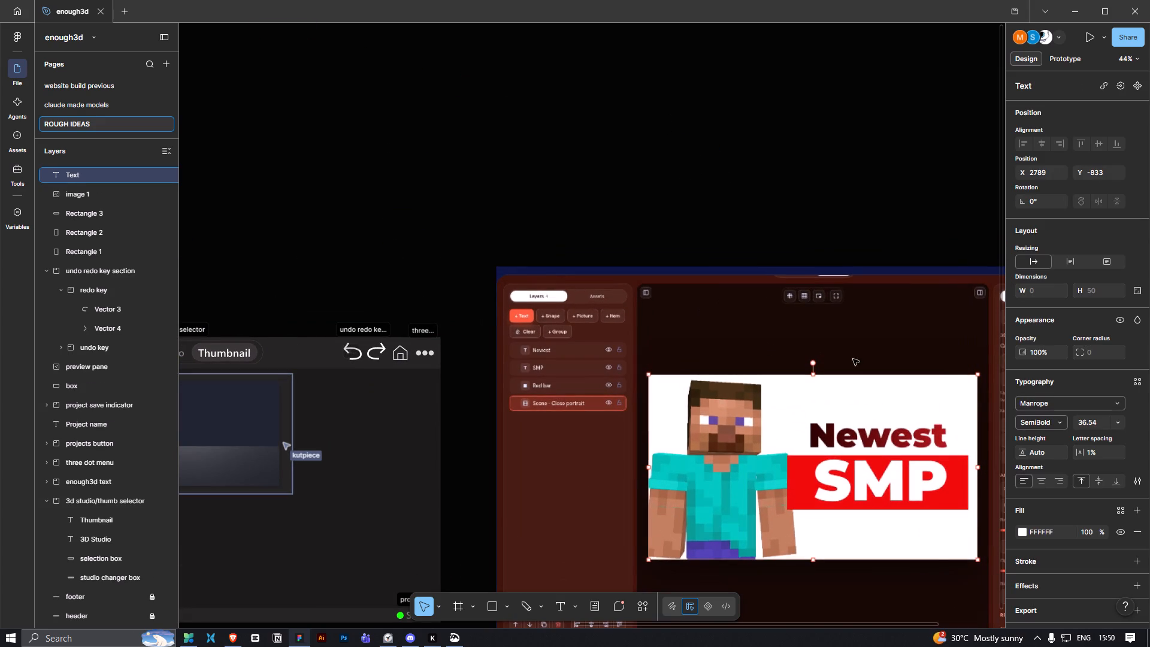
click(1083, 395)
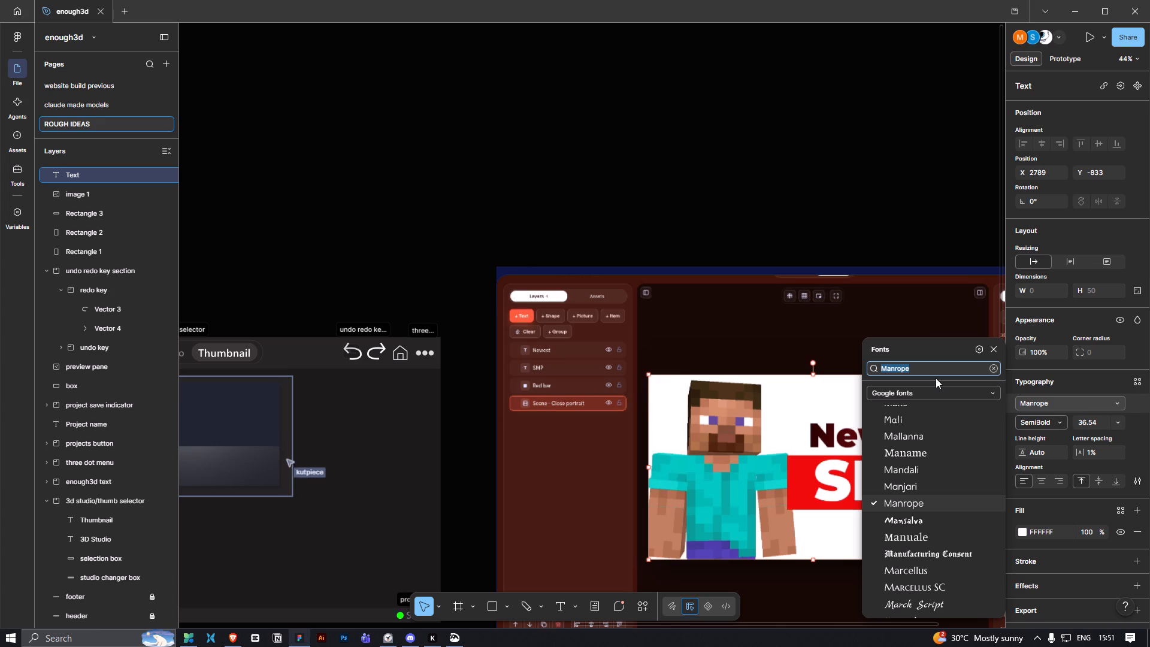
text(no)
text(to)
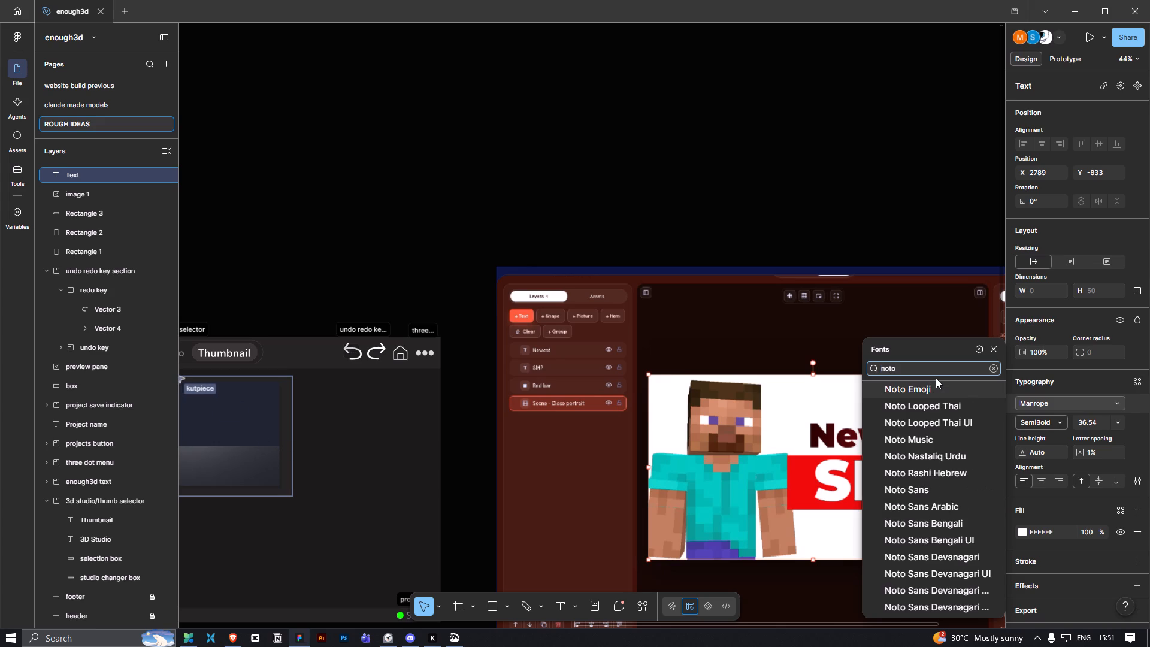
click(939, 495)
key(t)
click(611, 120)
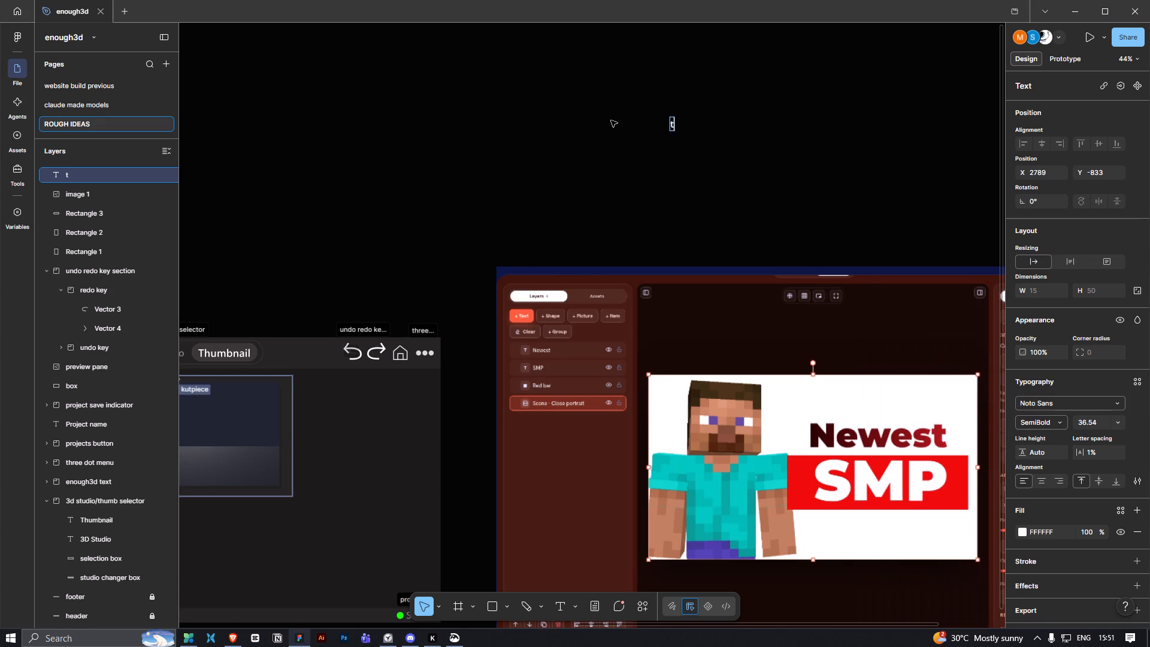
key(ctrl+a)
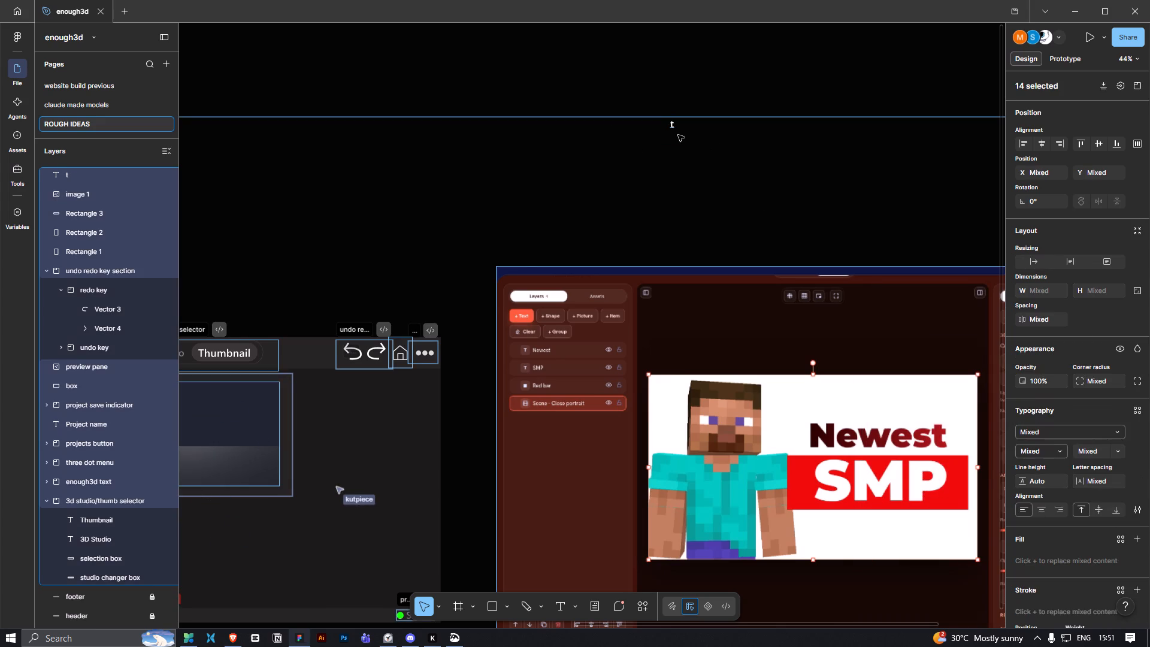
double_click(674, 126)
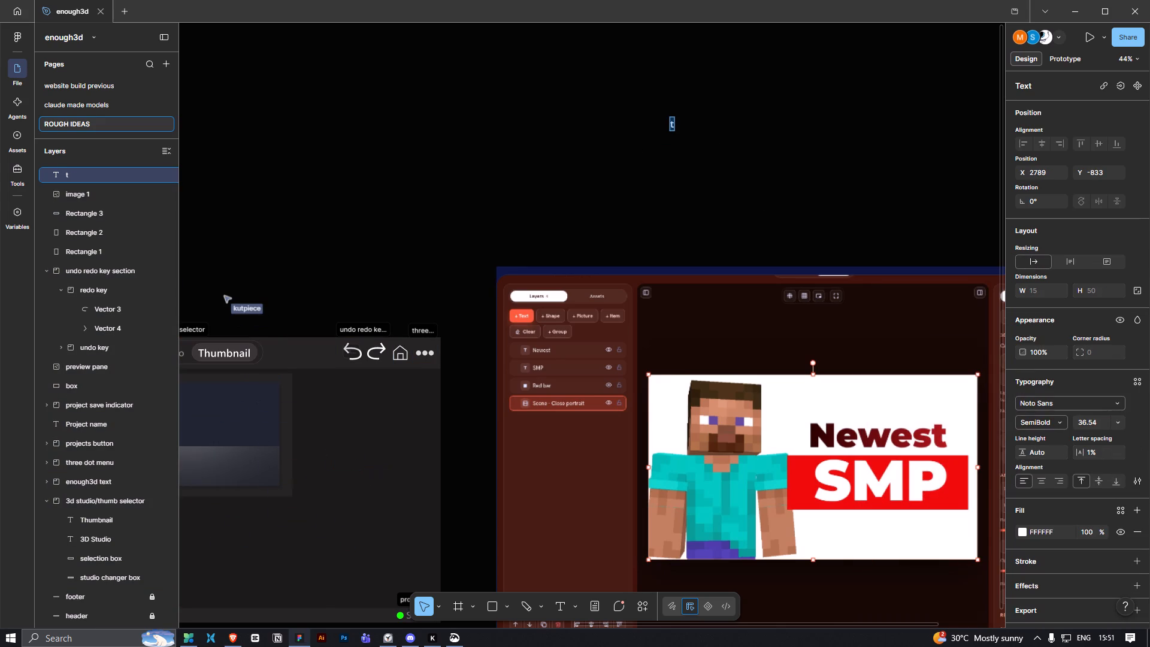
text(layr)
key(BackSpace)
text(ers)
click(680, 143)
click(691, 153)
click(688, 116)
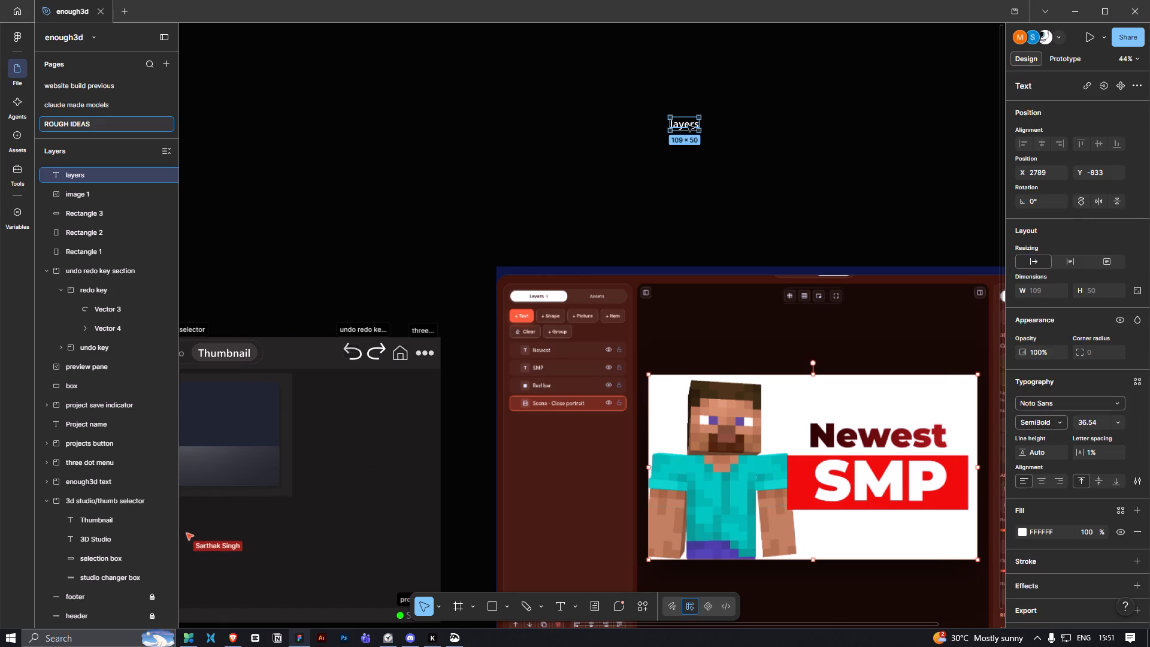
Move the reference screenshot farther from the Enough3D mockup, to about X 4191, Y -170.
ctrl+scroll(684, 213, down, 4)
drag(742, 324, 1043, 338)
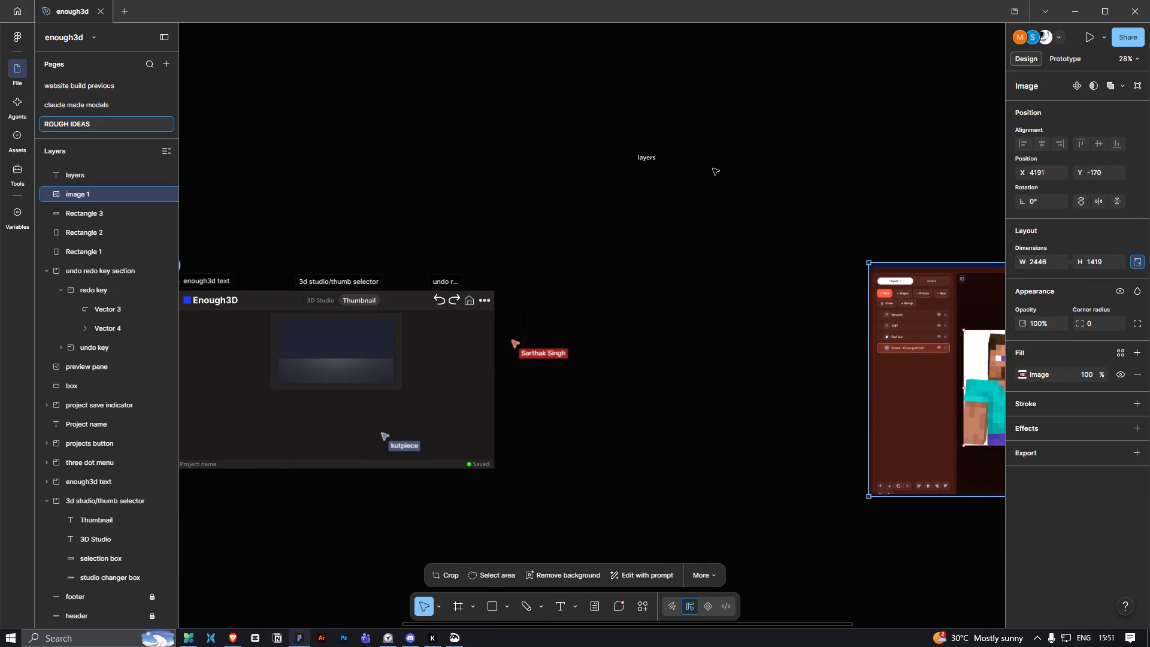
Move the "layers" text just beside the Enough3D mockup, at about X 2215, Y 169.
drag(621, 135, 702, 199)
drag(648, 161, 553, 329)
Examine the Enough3D mockup, the new "layers" label and the reference screenshot together across the canvas.
ctrl+scroll(546, 389, up, 3)
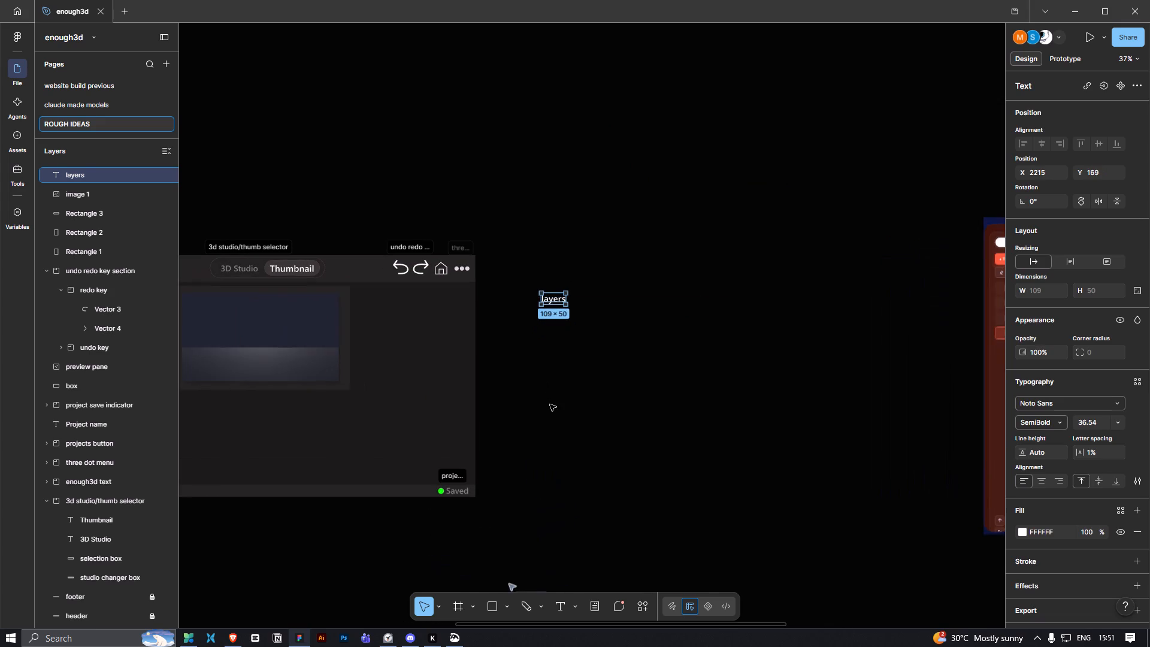
key(space)
drag(550, 407, 621, 409)
scroll(617, 408, down, 11)
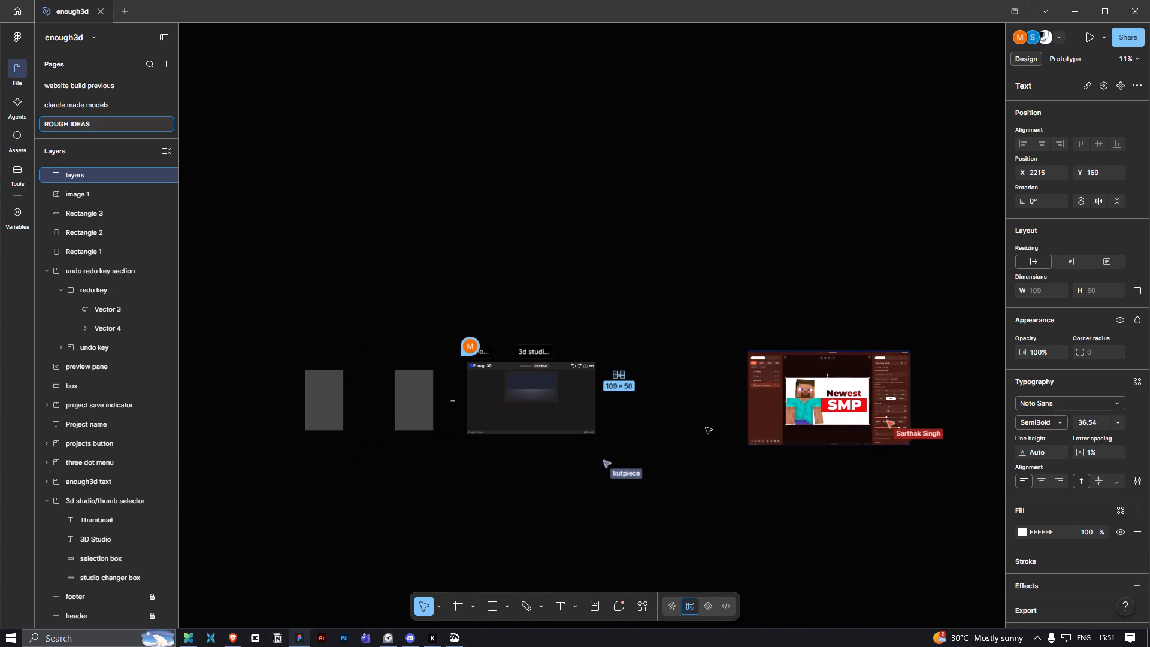
ctrl+scroll(672, 426, up, 7)
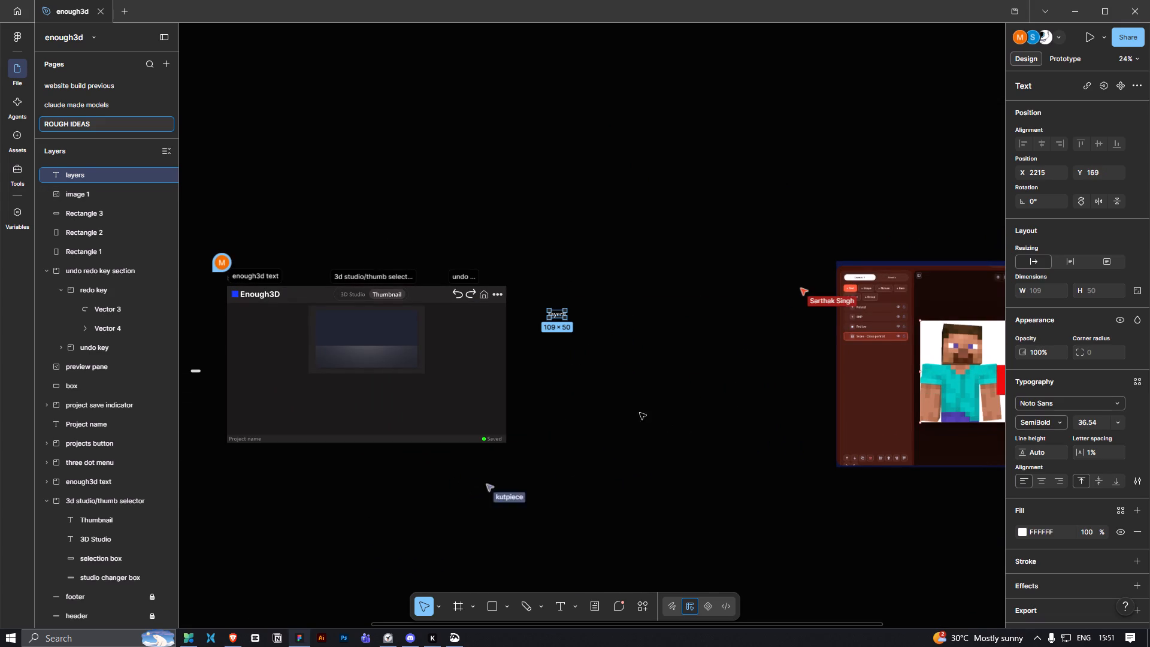
ctrl+scroll(634, 403, up, 4)
ctrl+scroll(628, 392, down, 3)
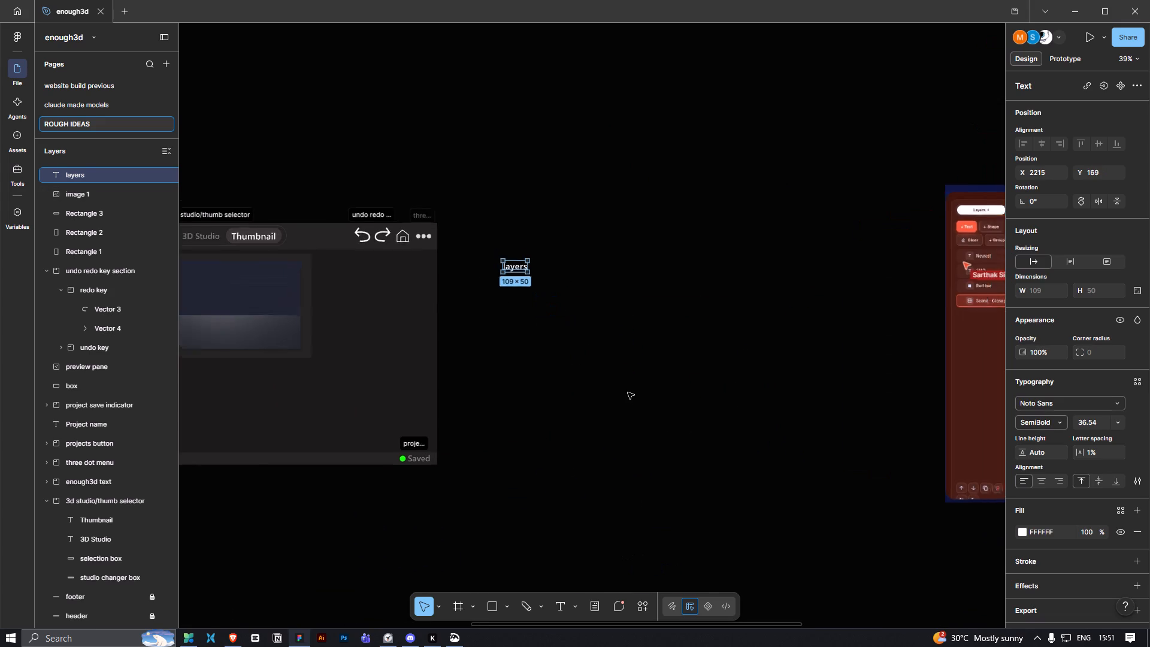
ctrl+scroll(628, 392, down, 1)
key(space)
key(space)
key(space)
key(space)
key(space)
key(space)
key(space)
key(space)
key(space)
key(space)
key(space)
key(space)
key(space)
key(space)
key(space)
key(space)
key(space)
key(space)
key(space)
key(space)
drag(765, 390, 565, 374)
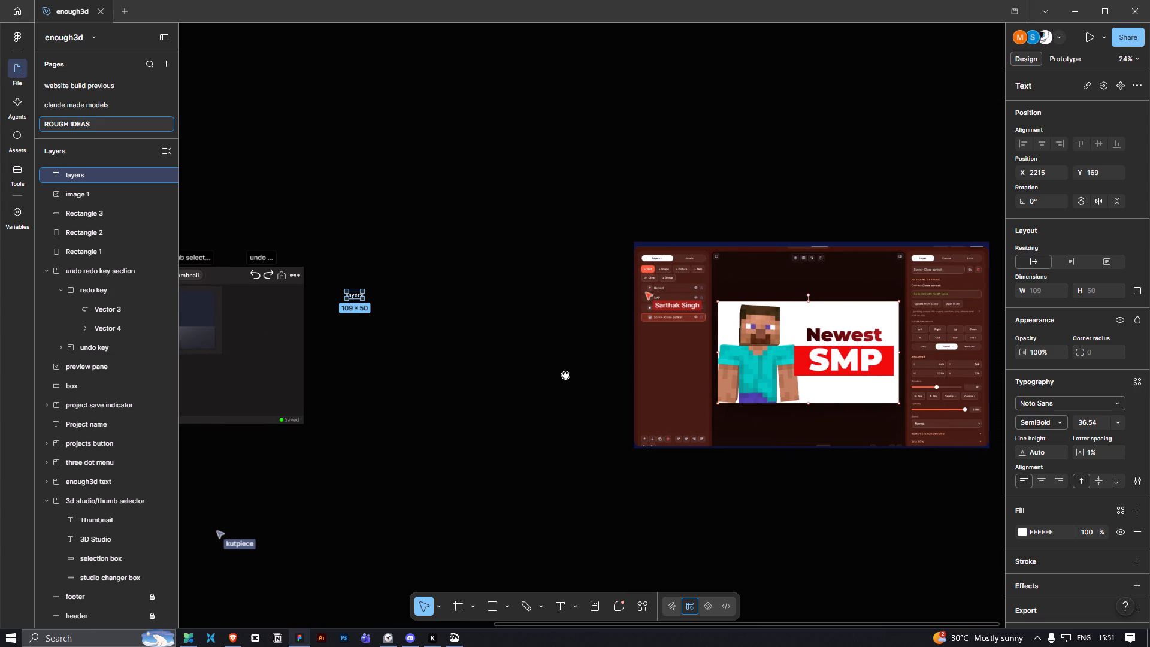
drag(565, 374, 700, 379)
ctrl+scroll(492, 361, up, 3)
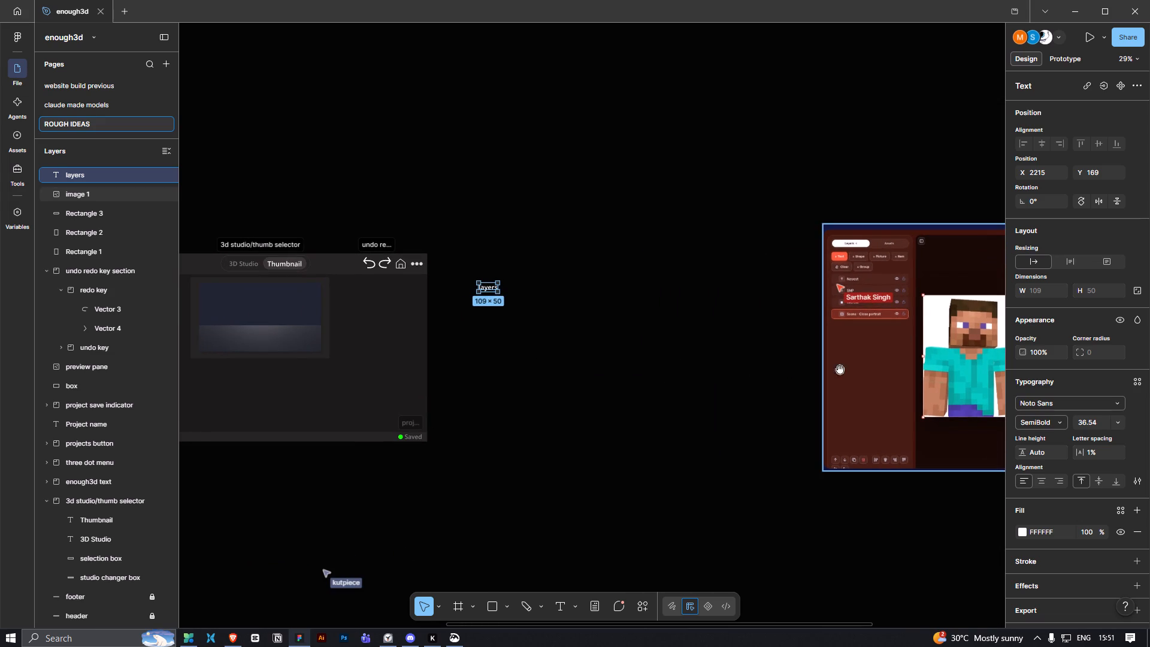
key(space)
ctrl+scroll(782, 384, down, 4)
ctrl+scroll(782, 384, up, 1)
ctrl+scroll(782, 384, down, 4)
key(space)
key(space)
drag(768, 415, 628, 404)
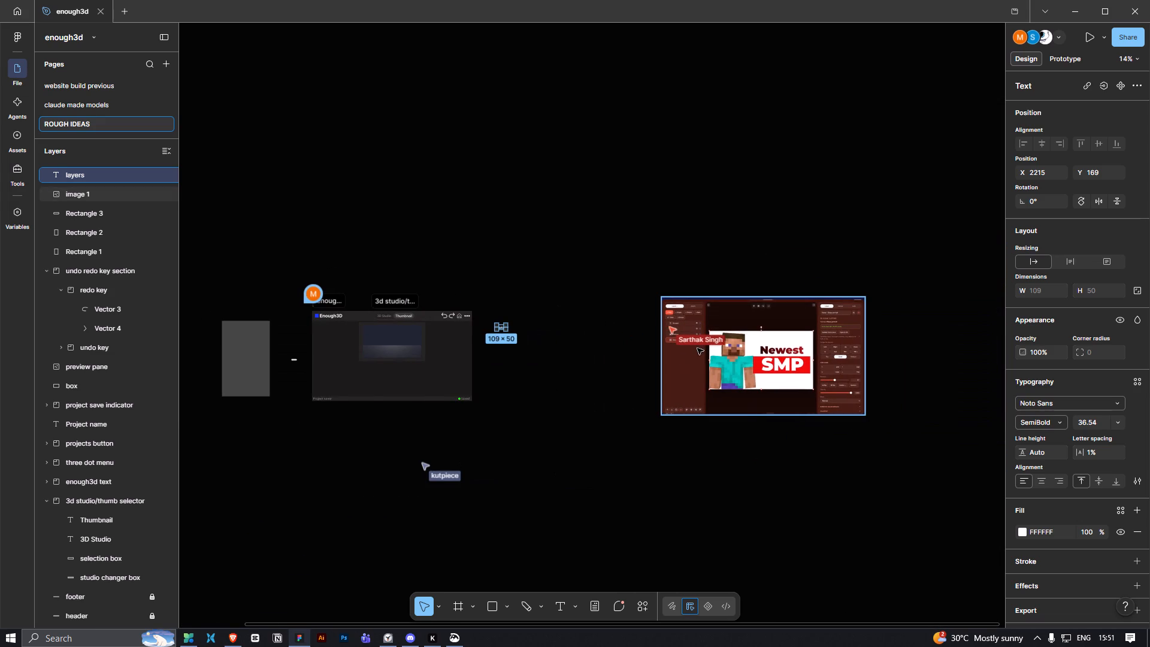
key(space)
drag(601, 376, 684, 384)
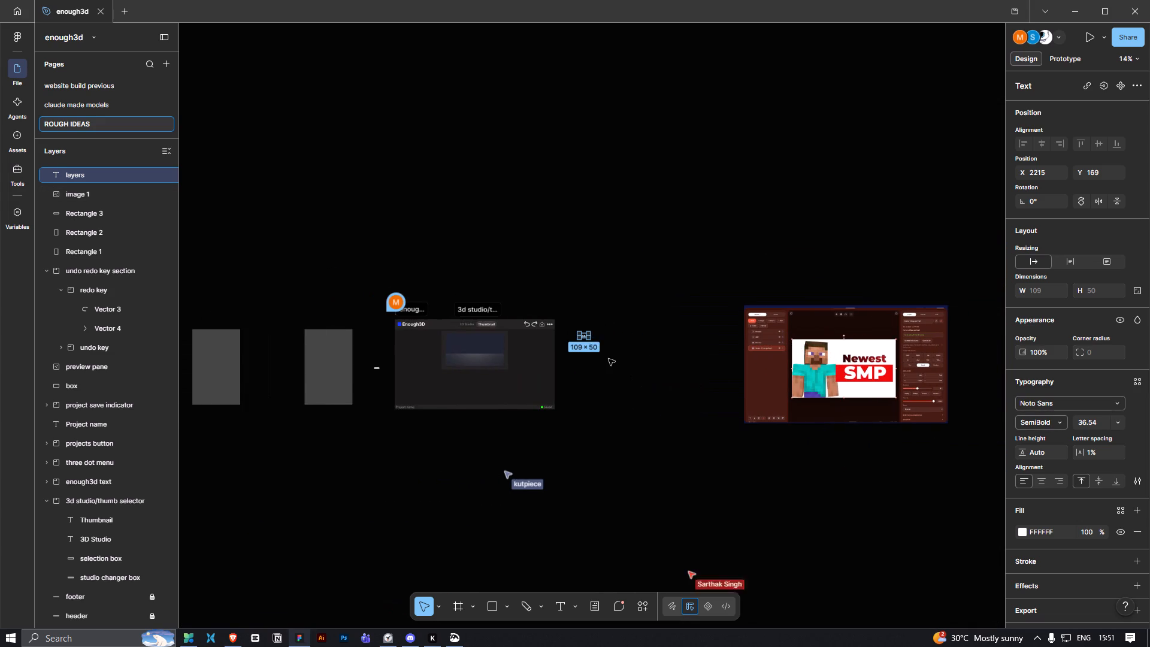
Scale the "layers" text up proportionally to about 386 × 176, with a font size of about 129.
ctrl+scroll(609, 359, up, 18)
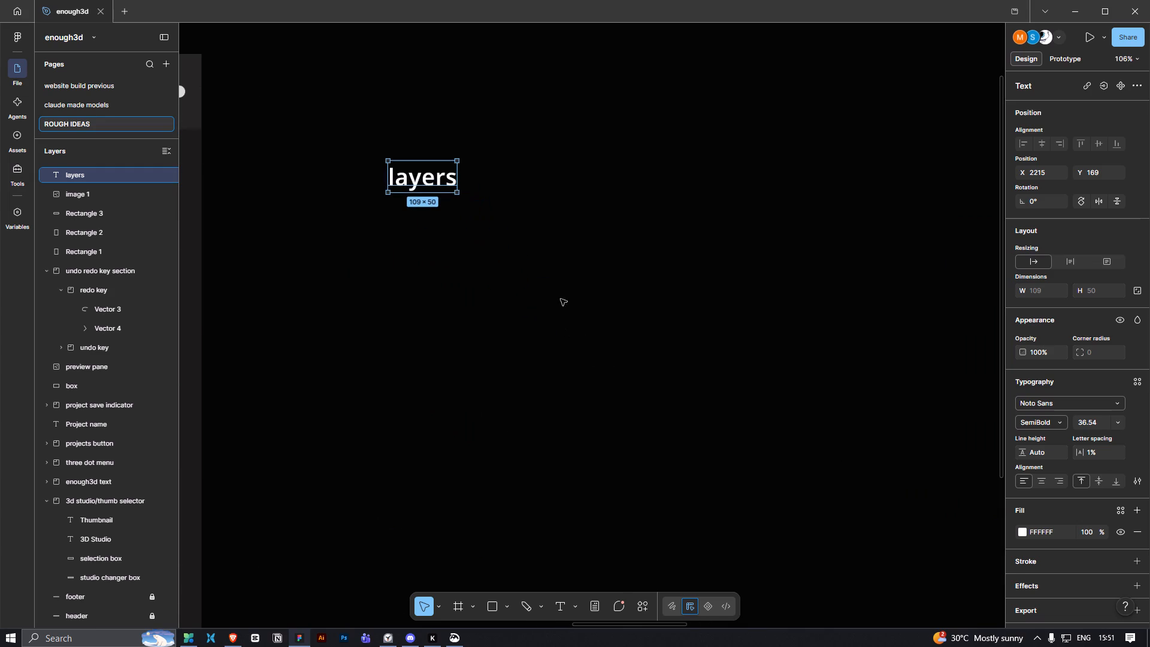
shift+drag(458, 195, 534, 216)
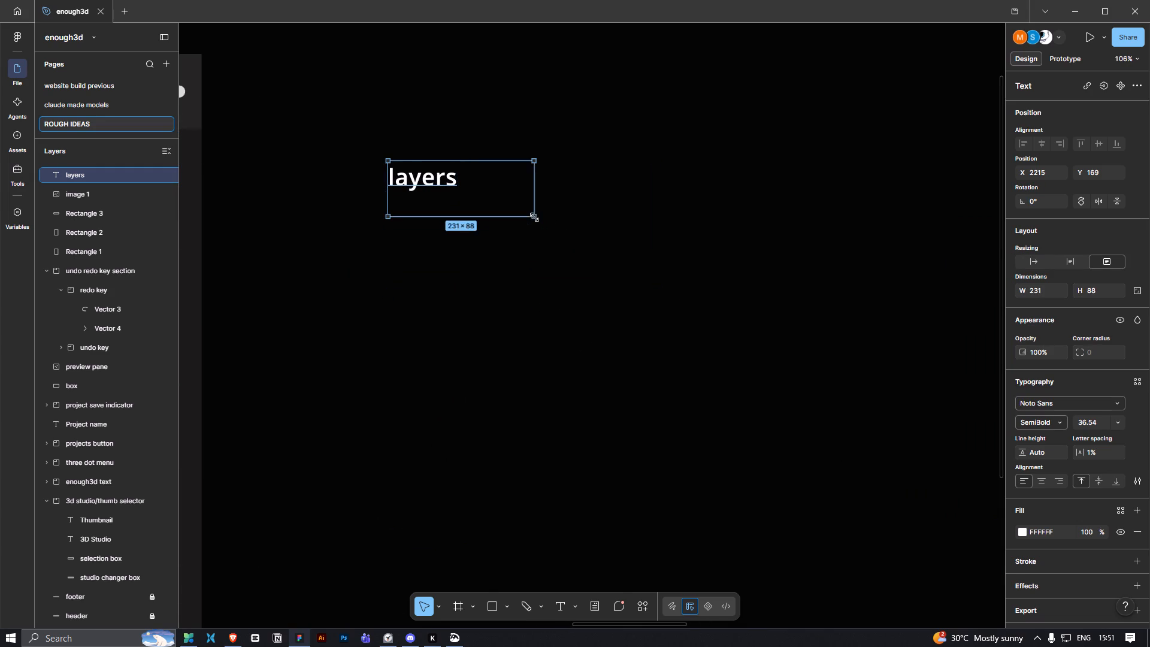
key(ctrl+z)
key(k)
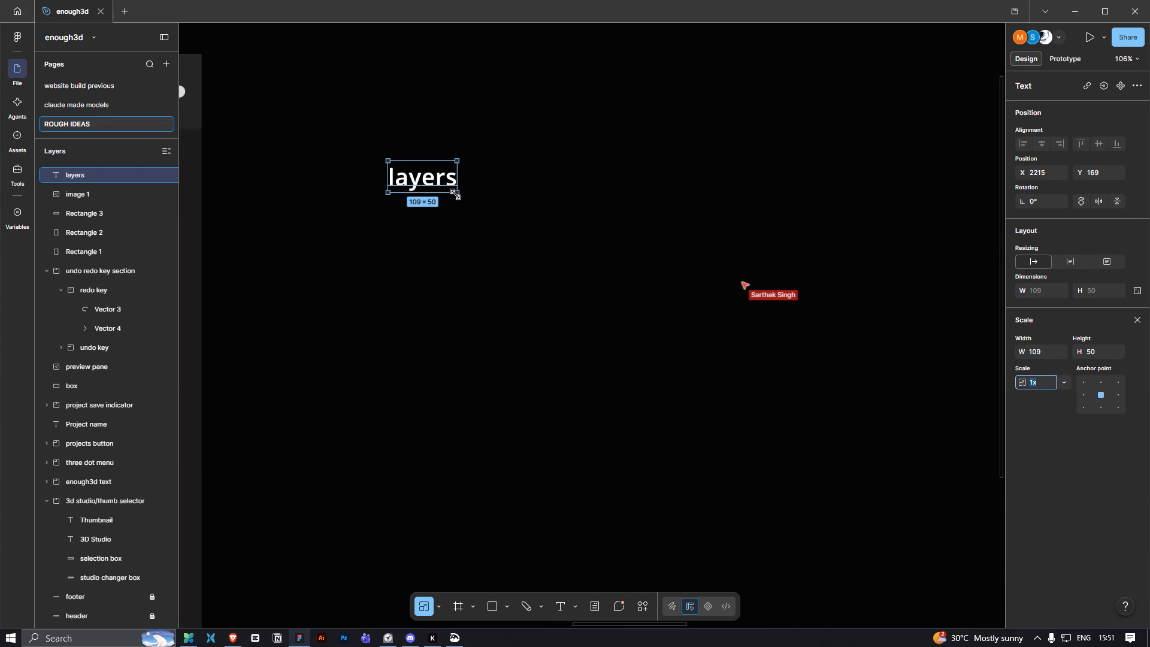
drag(455, 195, 561, 273)
click(523, 373)
Move the enlarged "layers" label slightly higher beside the Enough3D mockup.
ctrl+scroll(523, 374, down, 9)
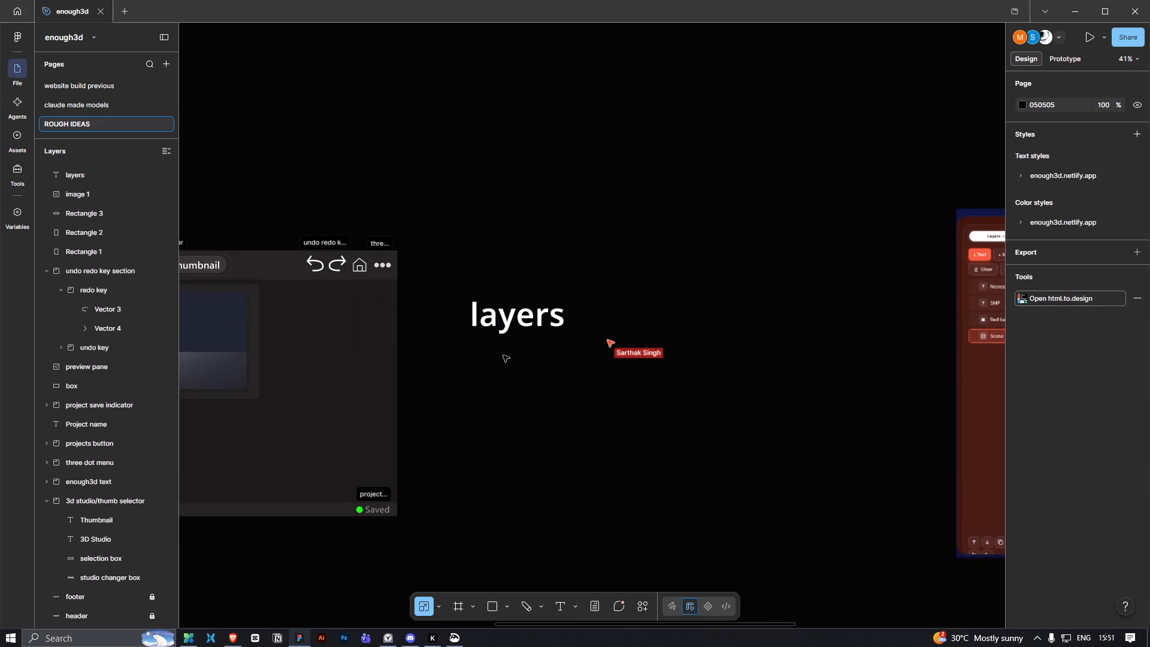
key(space)
drag(502, 356, 543, 353)
click(559, 310)
drag(570, 313, 568, 288)
click(568, 356)
Duplicate the "layers" label directly below it at about X 2205, Y 255, and change the copy to "texture".
ctrl+scroll(510, 353, down, 2)
key(space)
drag(510, 379, 582, 376)
click(652, 300)
alt+drag(627, 289, 625, 330)
double_click(625, 330)
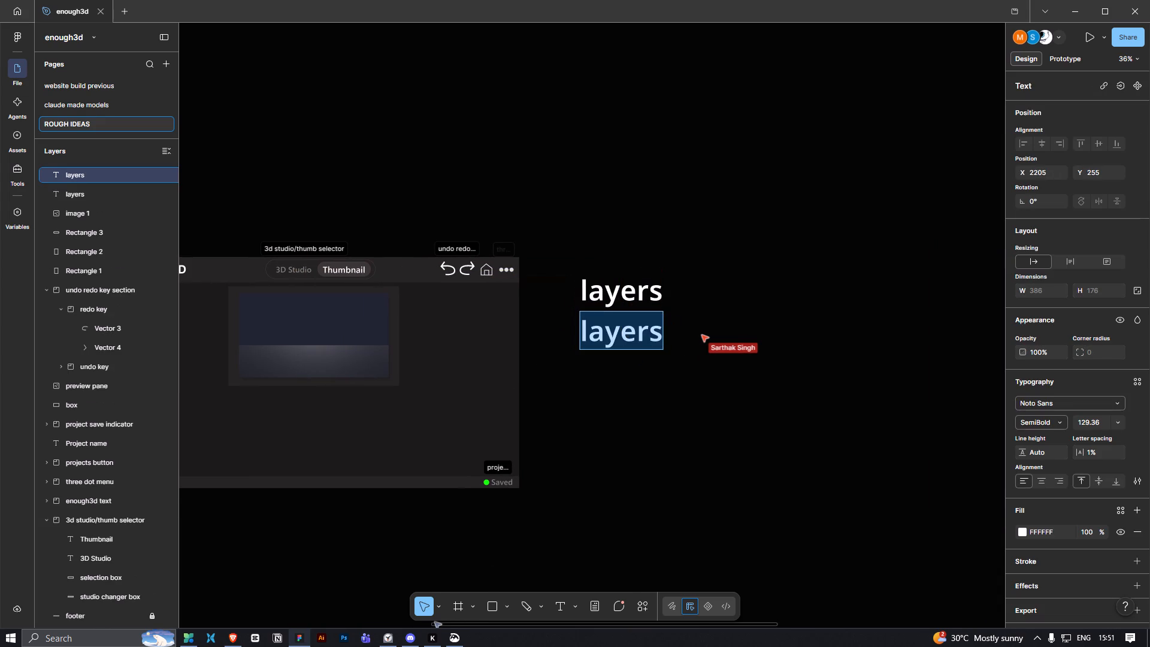
text(texture)
click(630, 403)
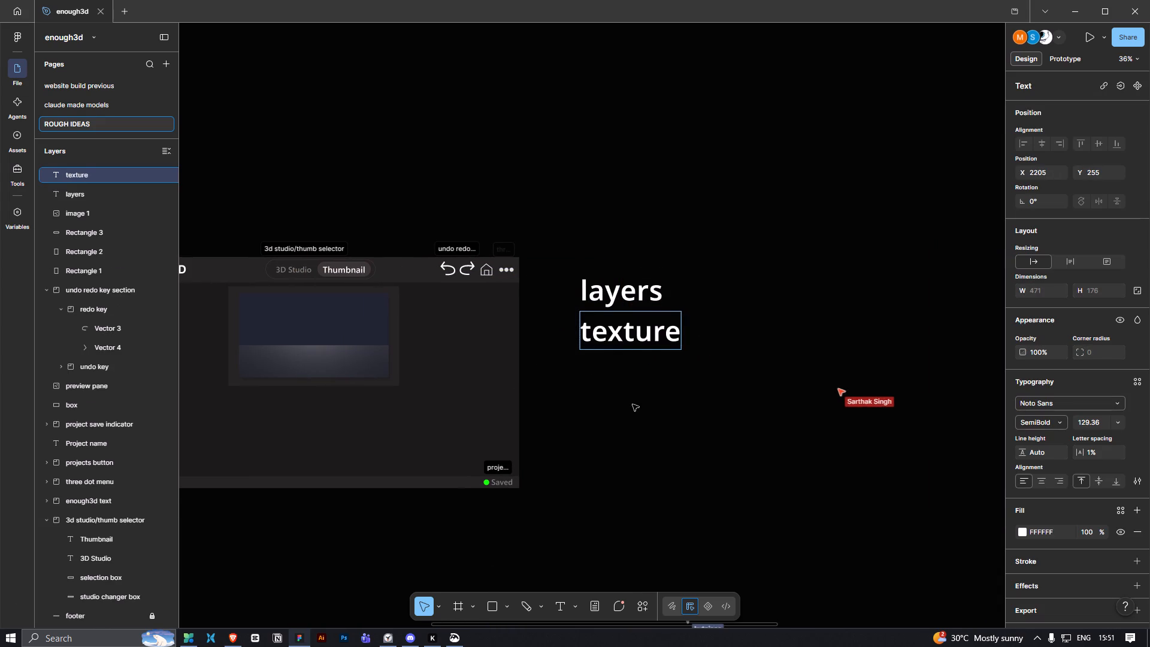
Duplicate the "texture" label below it at about X 2206, Y 425, and change the copy to "adjustments".
alt+drag(642, 328, 642, 378)
drag(643, 382, 644, 367)
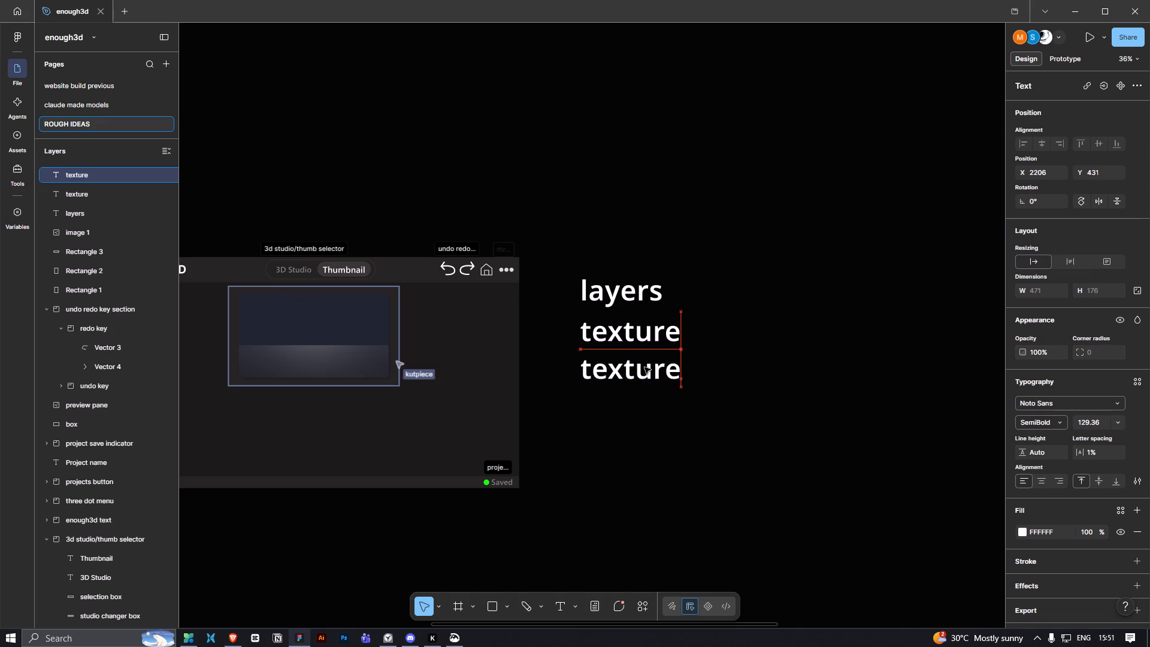
drag(644, 367, 644, 366)
double_click(644, 366)
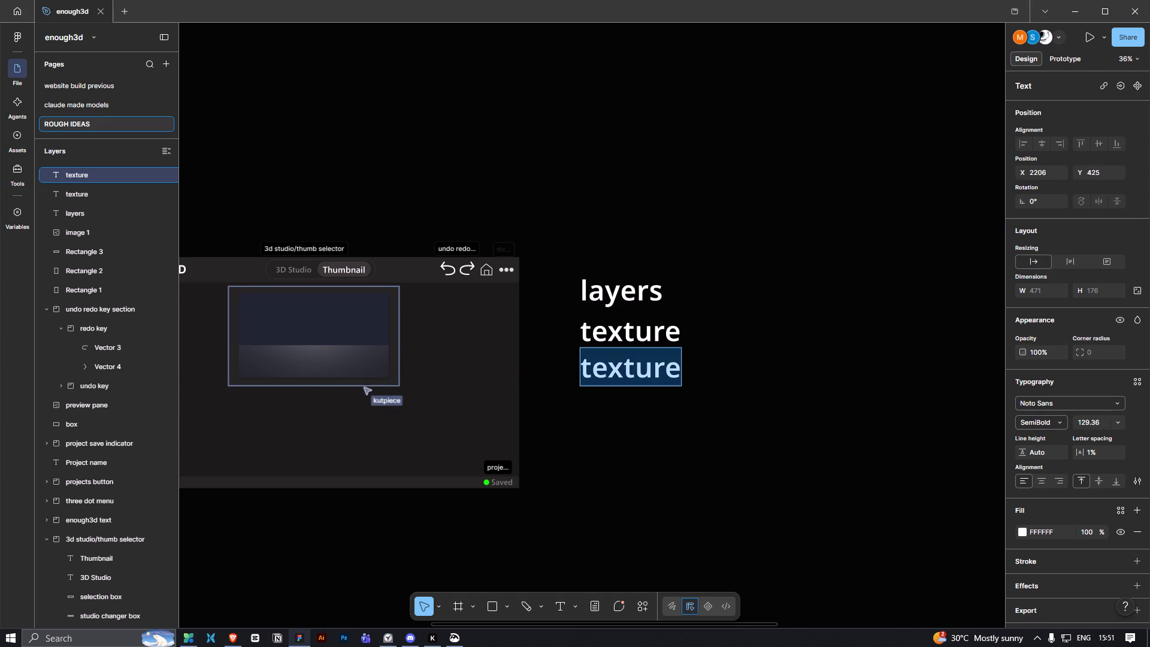
text(adjustmet)
key(BackSpace)
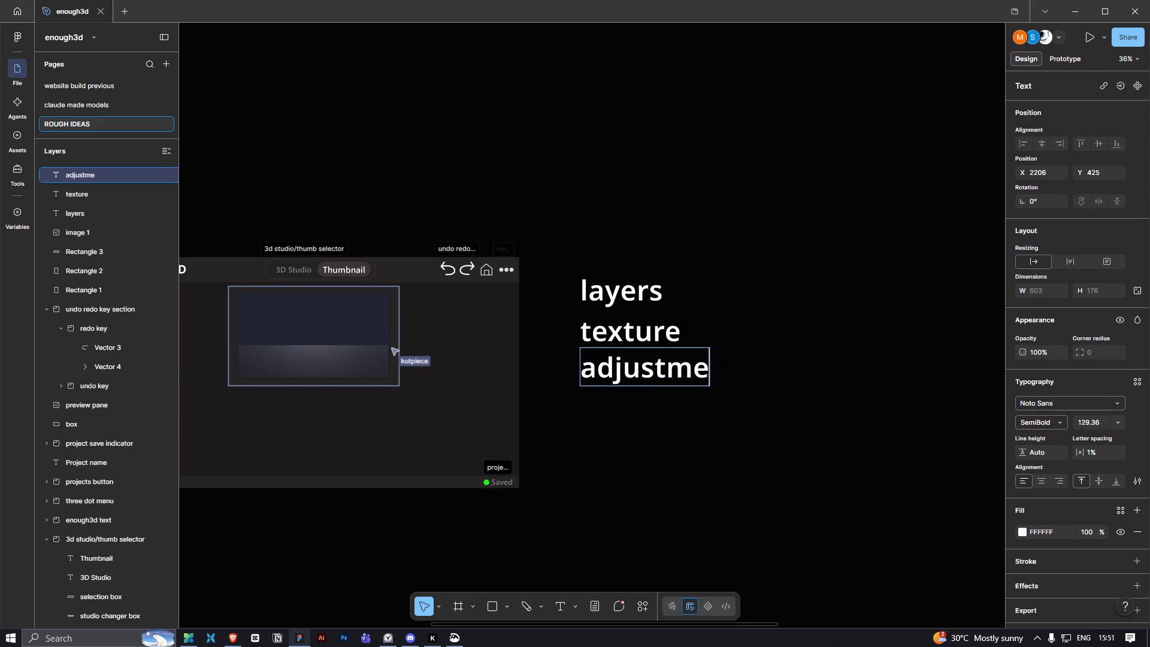
key(BackSpace)
key(n)
key(BackSpace)
text(ets)
key(BackSpace)
key(BackSpace)
text(nts)
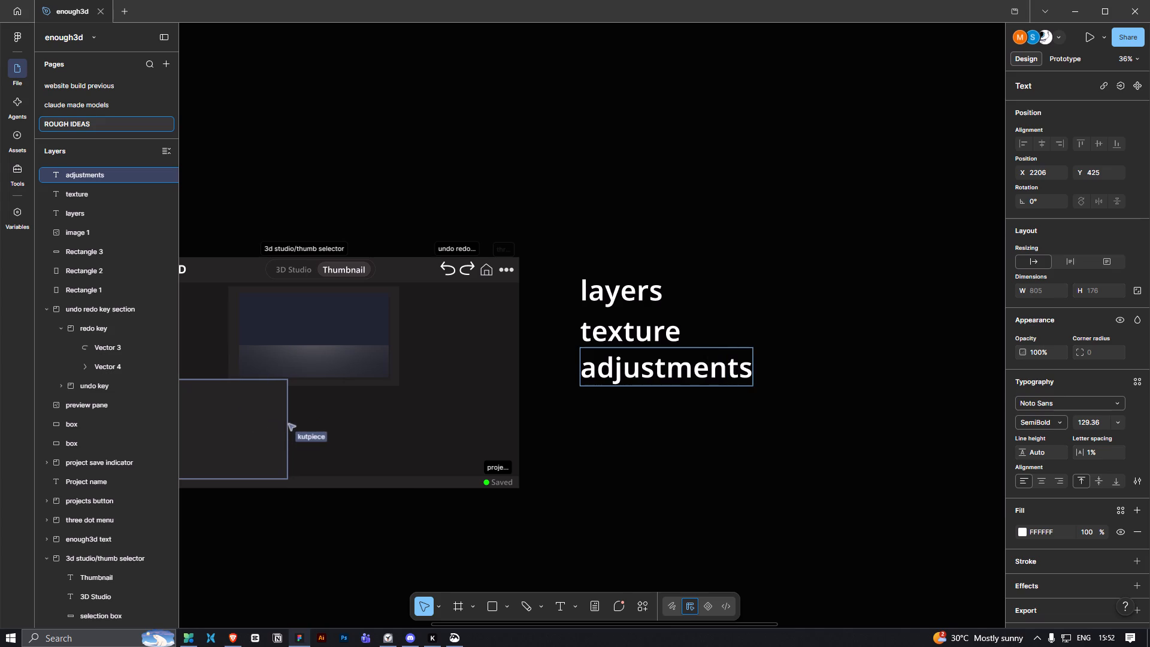
click(646, 440)
Duplicate the "adjustments" label below it at about X 2206, Y 601, and change the copy to "text".
alt+drag(644, 364, 646, 398)
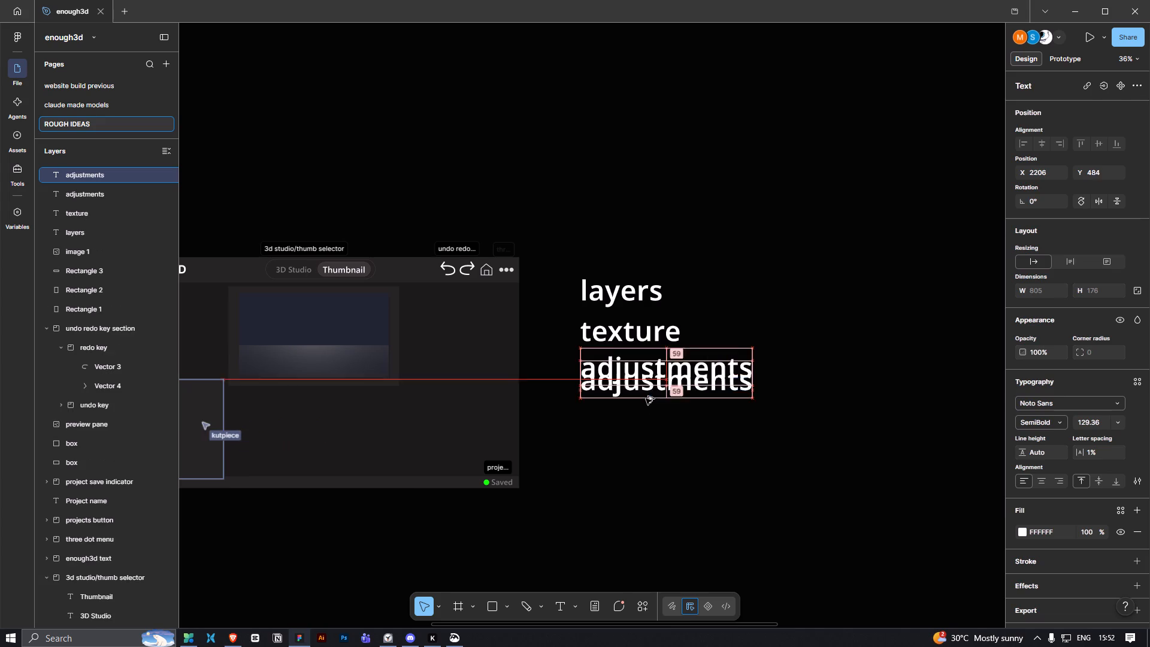
alt+drag(646, 398, 646, 401)
double_click(655, 408)
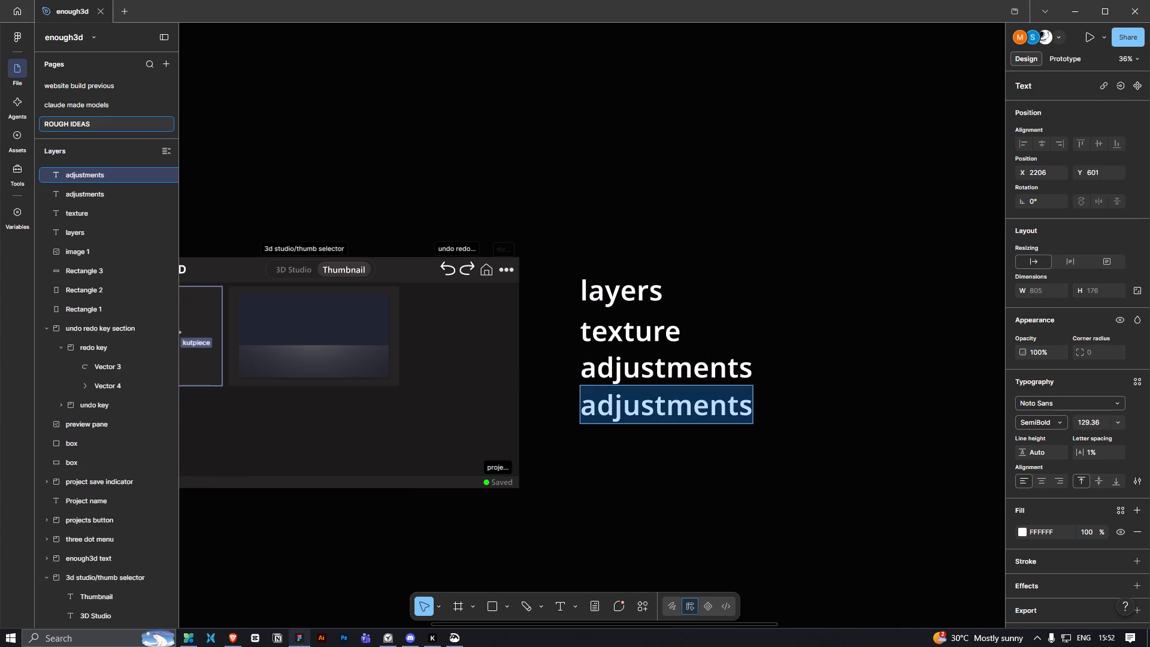
key(t)
text(ext)
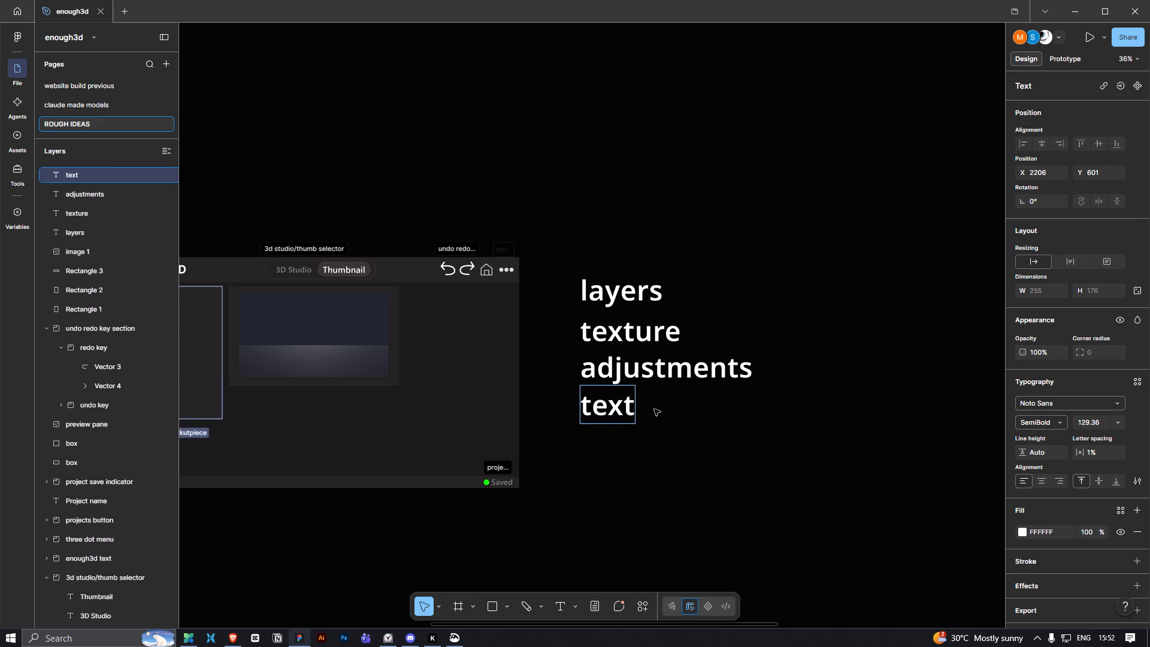
click(654, 409)
click(656, 420)
Duplicate the "text" label below it at about X 2206, Y 777, and change the copy to "position".
click(617, 412)
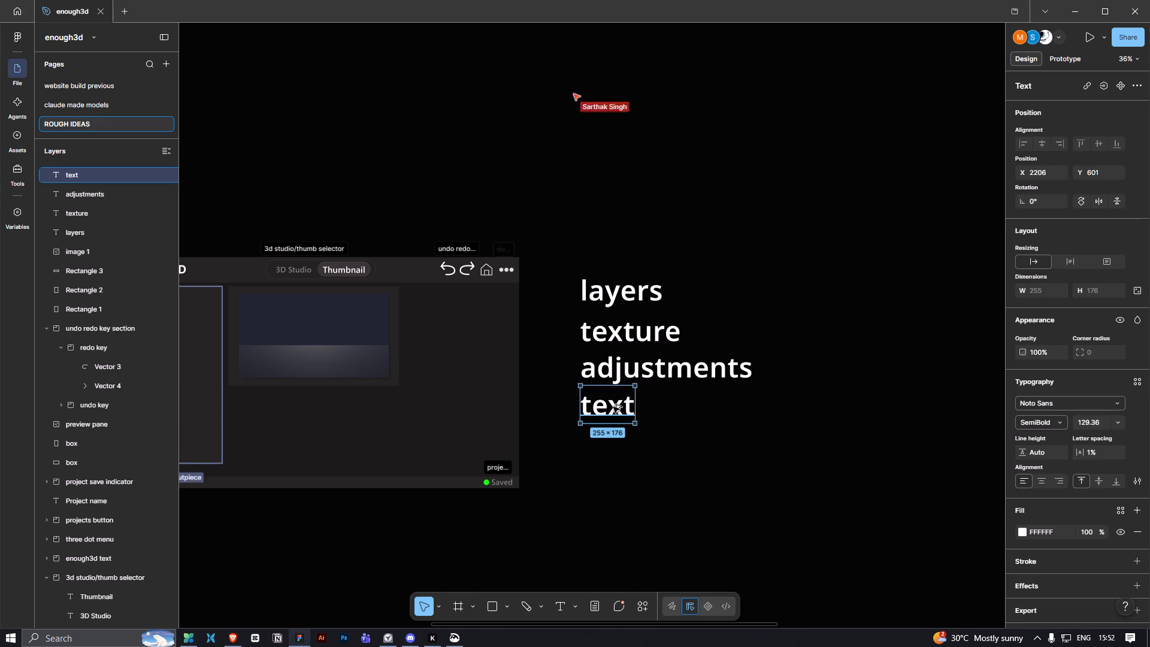
alt+drag(613, 407, 613, 443)
double_click(613, 443)
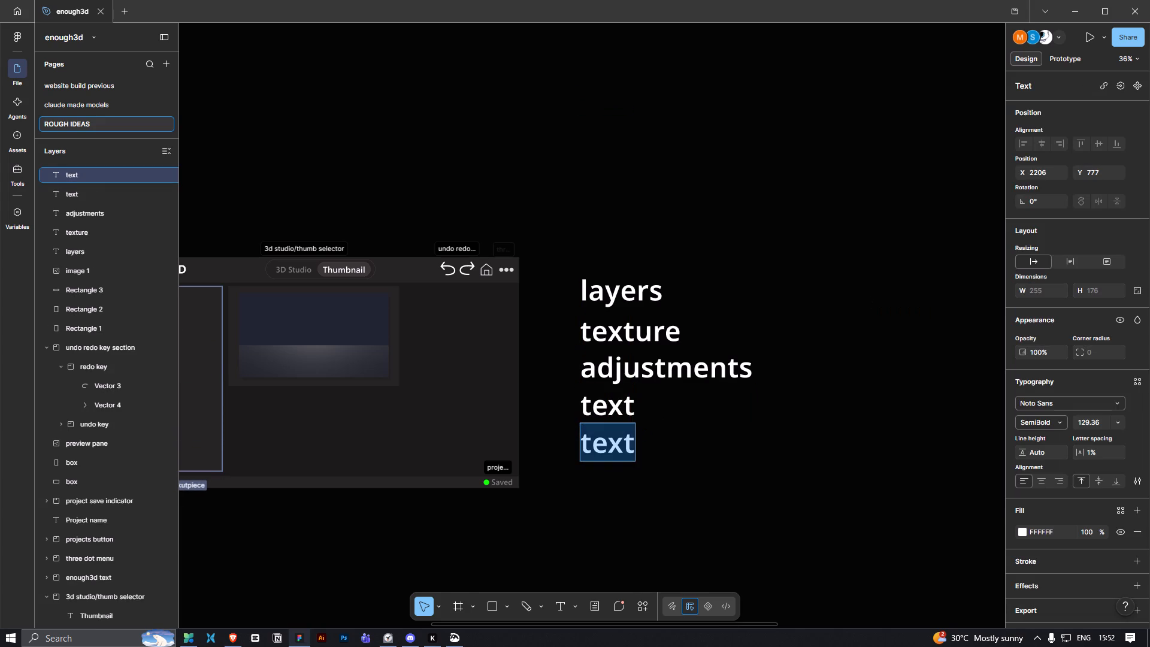
text(posi)
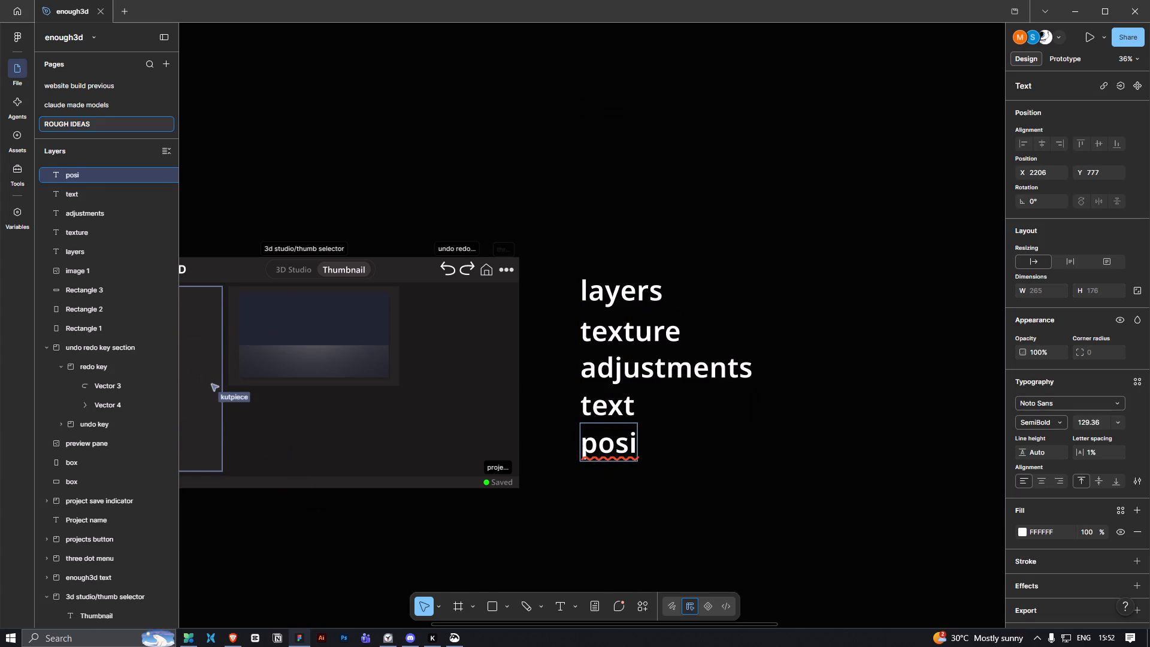
text(ion)
key(BackSpace)
key(BackSpace)
key(BackSpace)
key(BackSpace)
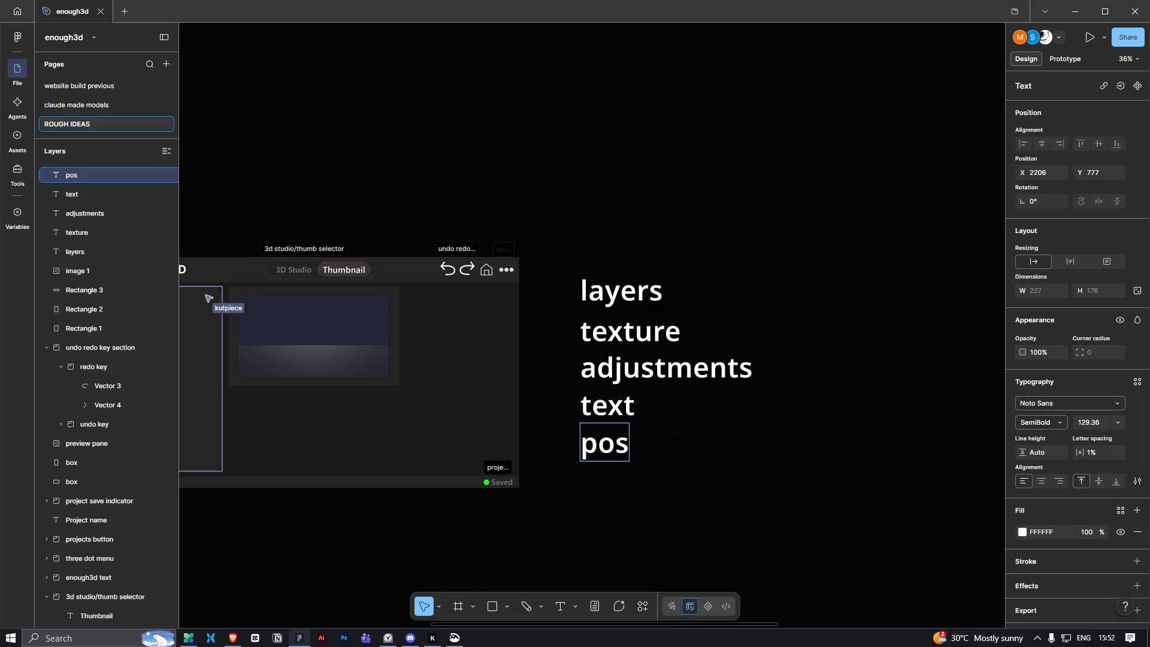
text(itu)
key(BackSpace)
text(ion)
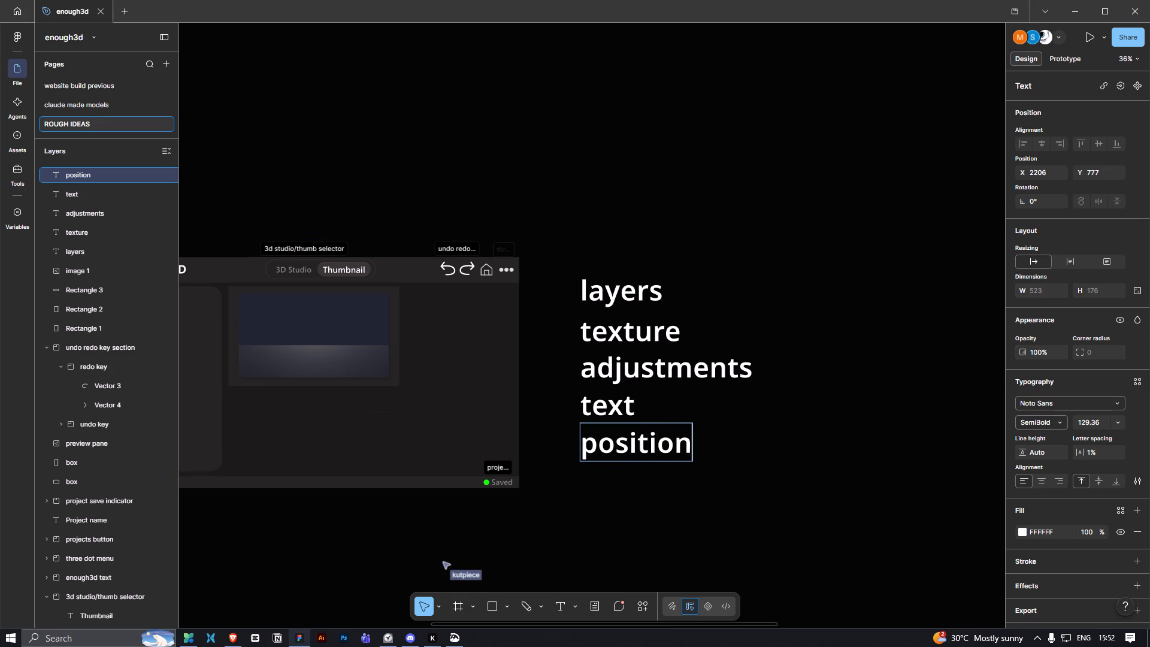
click(622, 483)
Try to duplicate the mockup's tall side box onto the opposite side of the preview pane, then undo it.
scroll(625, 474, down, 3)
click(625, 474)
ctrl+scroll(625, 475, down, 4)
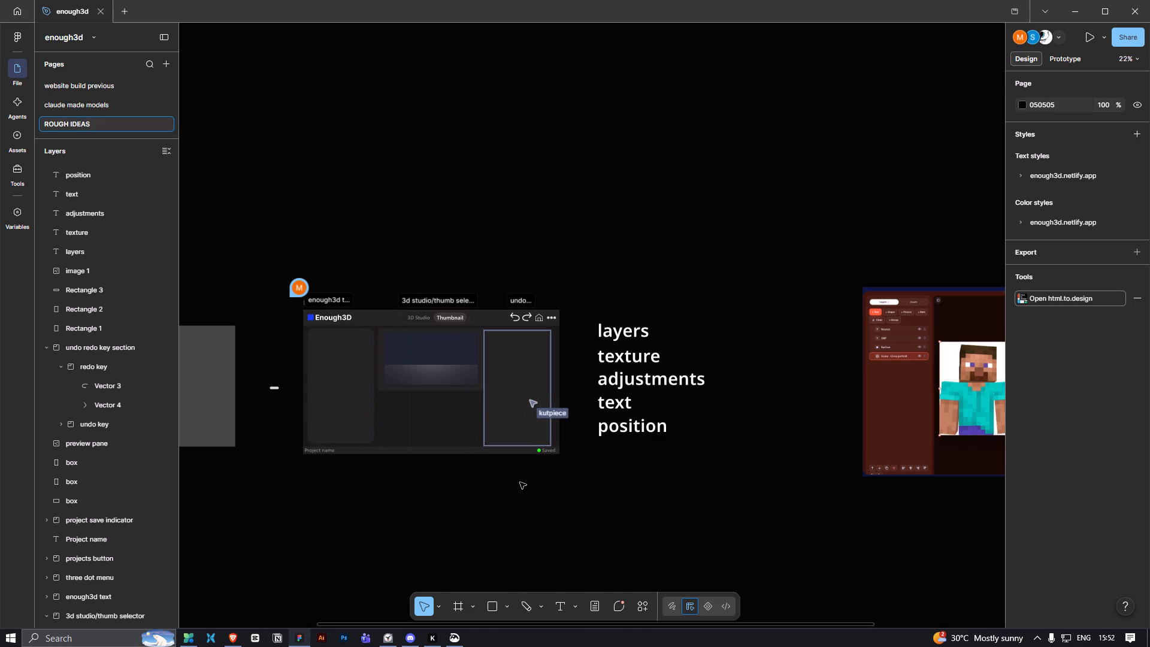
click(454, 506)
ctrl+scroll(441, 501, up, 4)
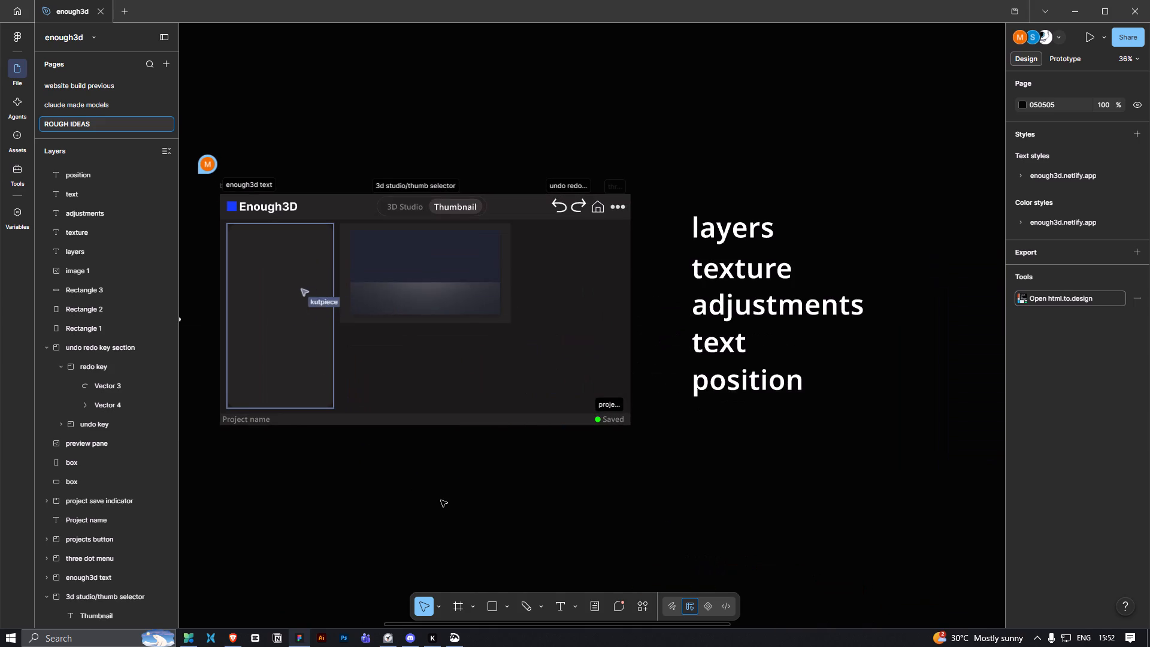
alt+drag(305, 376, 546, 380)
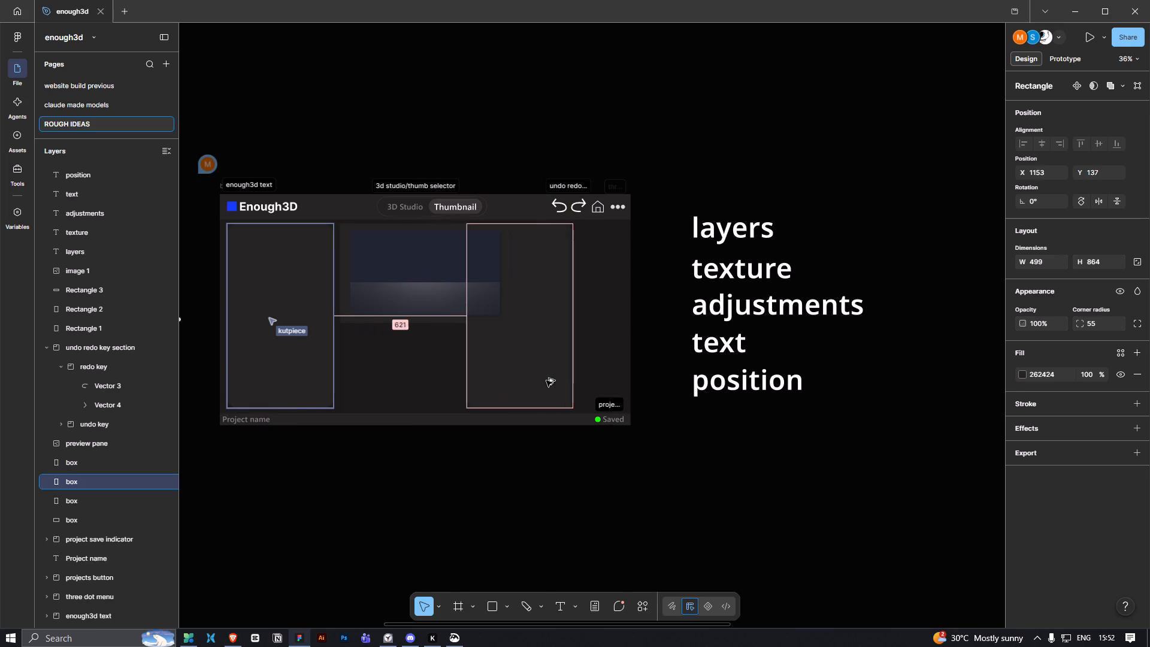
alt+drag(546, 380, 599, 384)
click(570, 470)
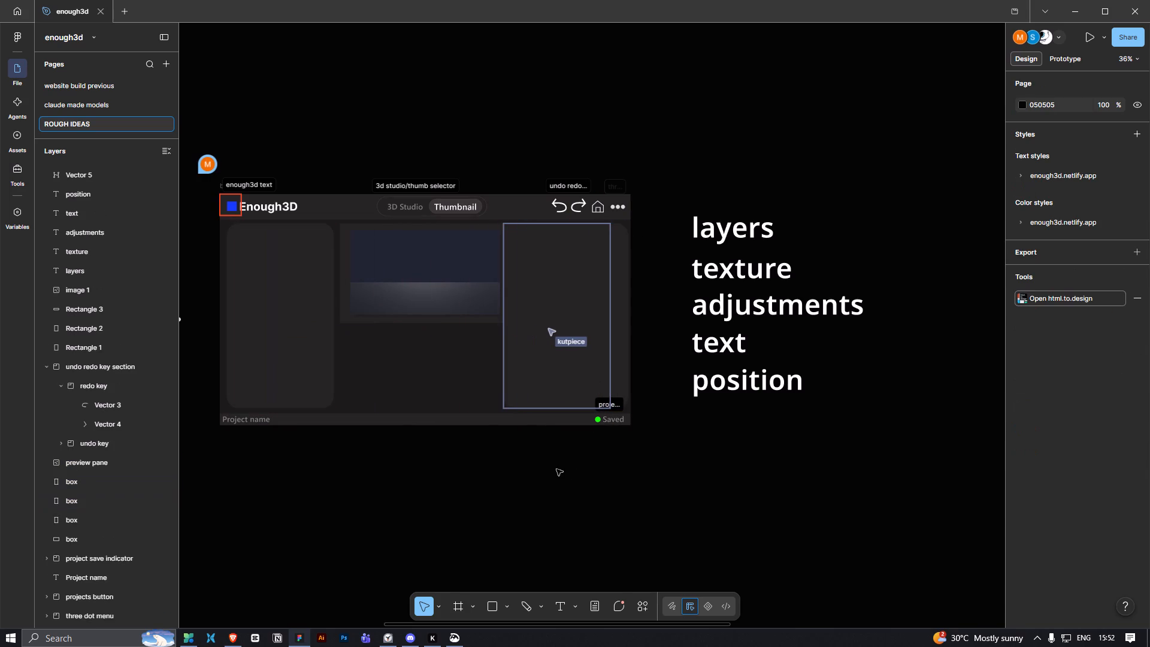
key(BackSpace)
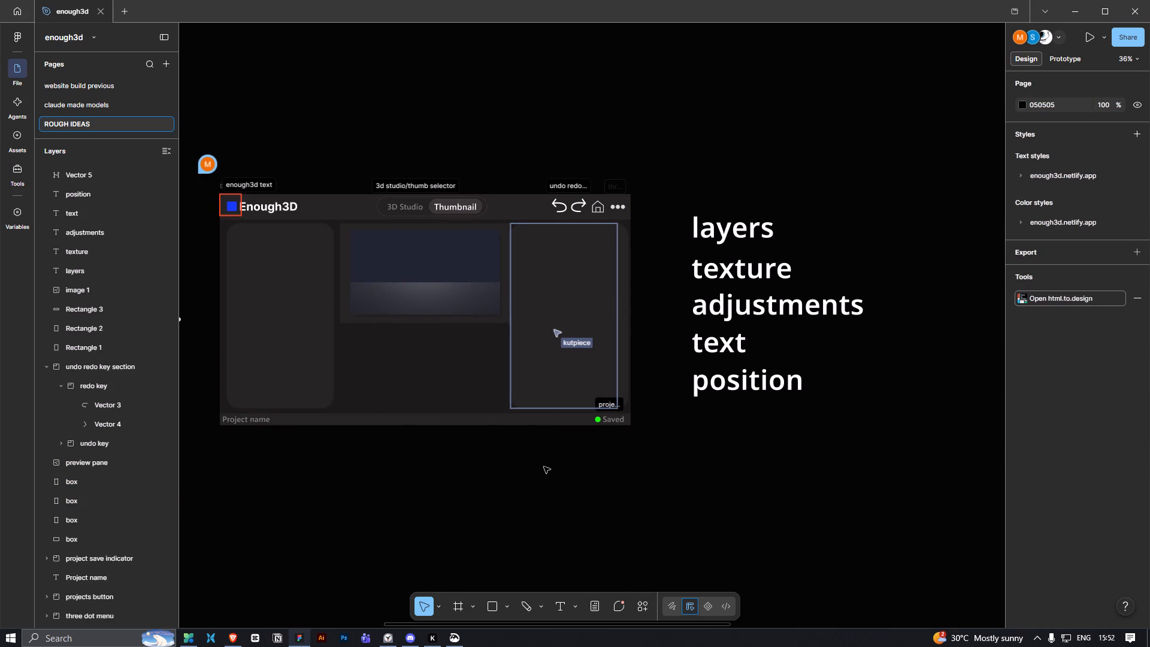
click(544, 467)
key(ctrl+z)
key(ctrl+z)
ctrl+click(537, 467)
Move the tall box beneath the undo/redo icons closer to the mockup's outer edge, to about X 1410, Y 137.
click(565, 359)
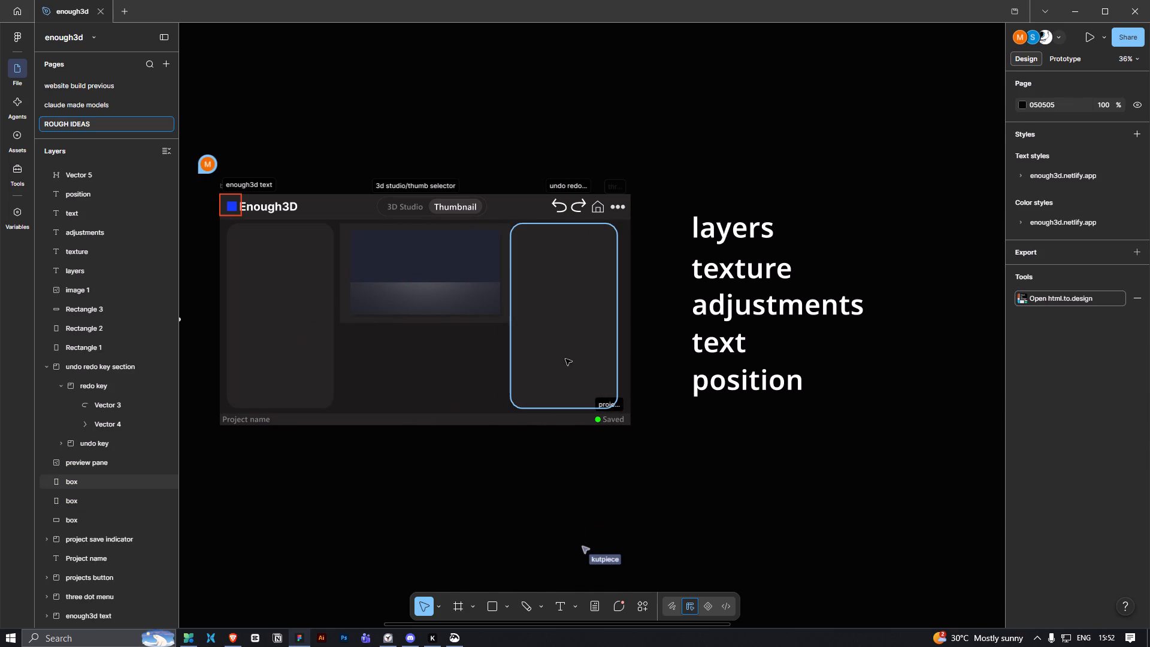
drag(567, 362, 576, 362)
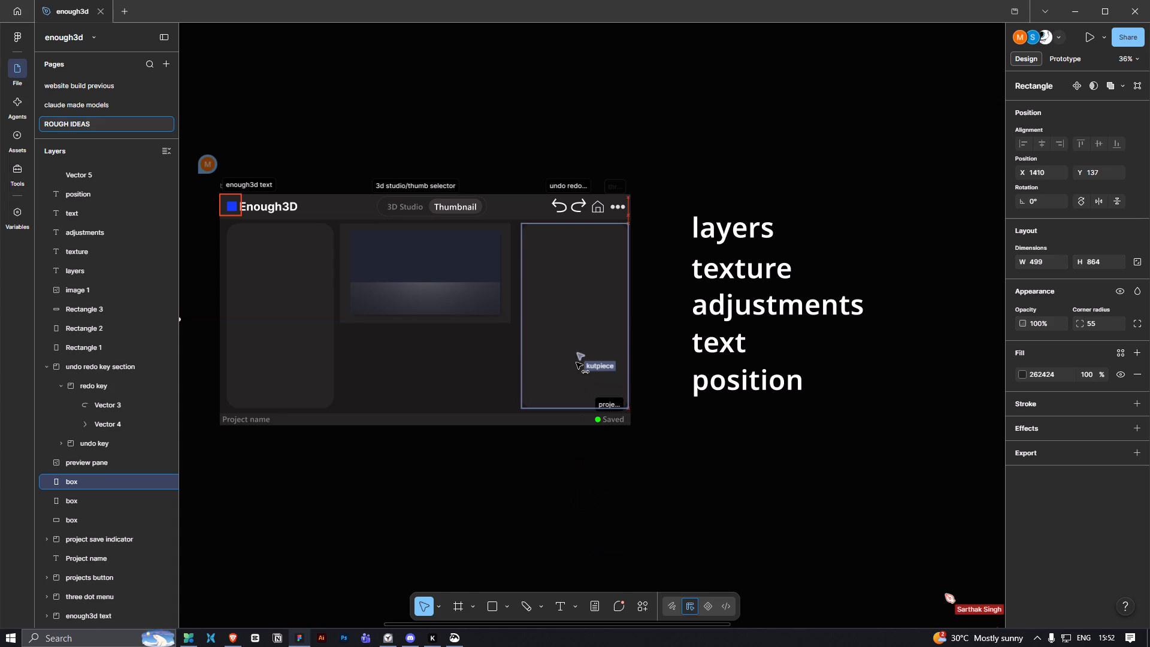
drag(576, 362, 575, 362)
click(543, 448)
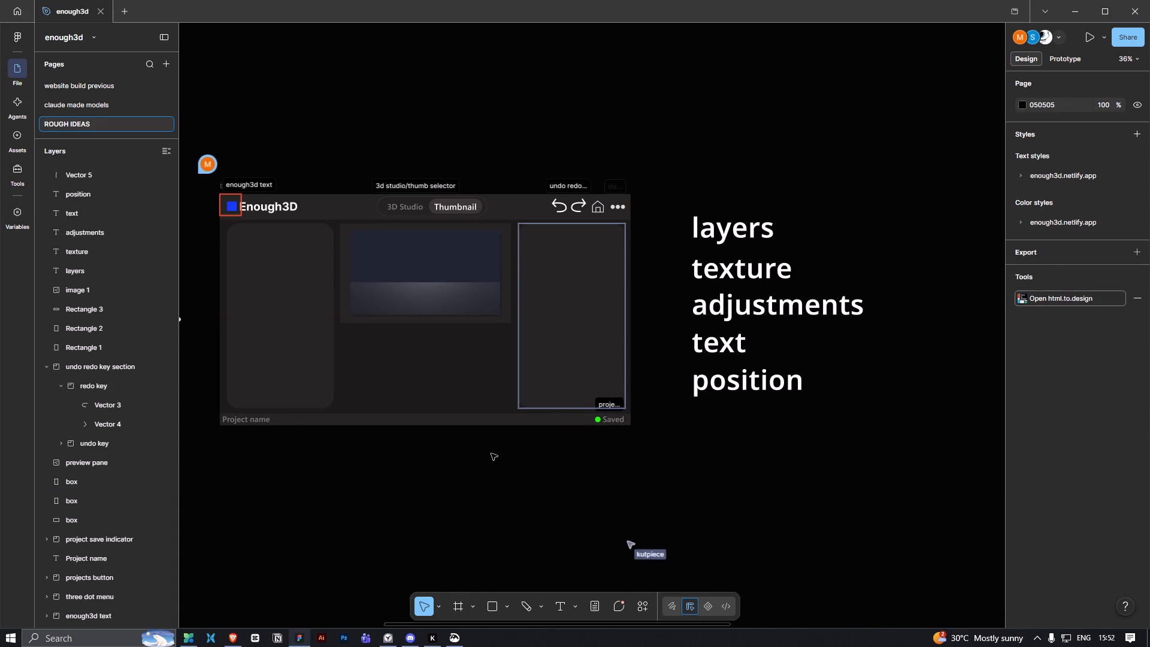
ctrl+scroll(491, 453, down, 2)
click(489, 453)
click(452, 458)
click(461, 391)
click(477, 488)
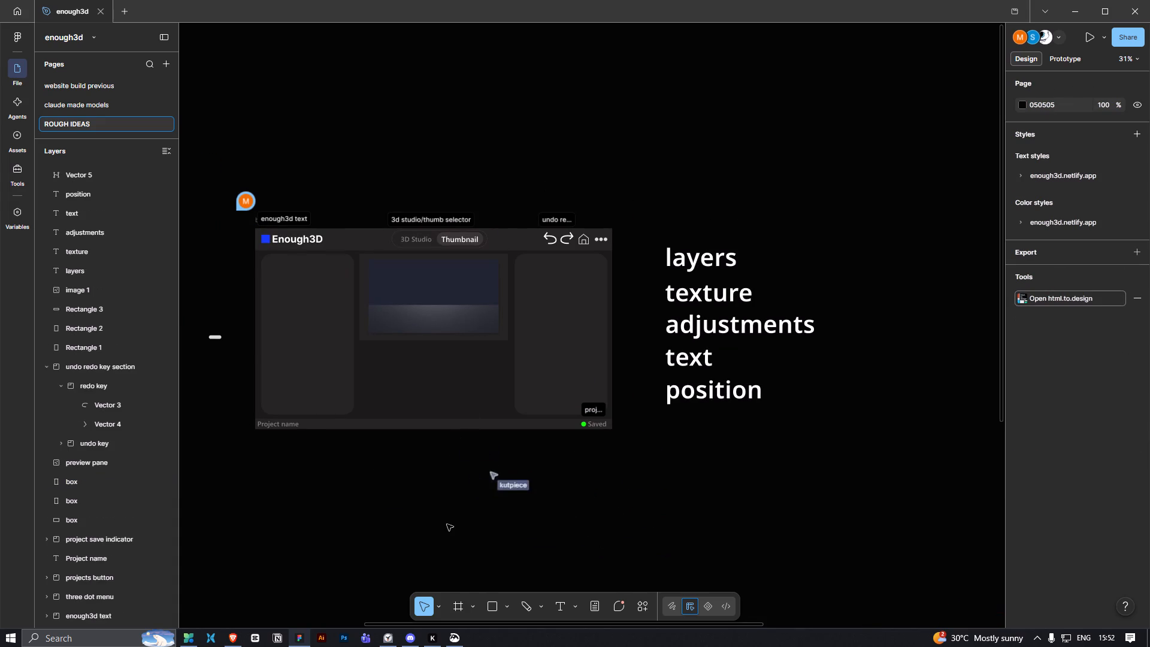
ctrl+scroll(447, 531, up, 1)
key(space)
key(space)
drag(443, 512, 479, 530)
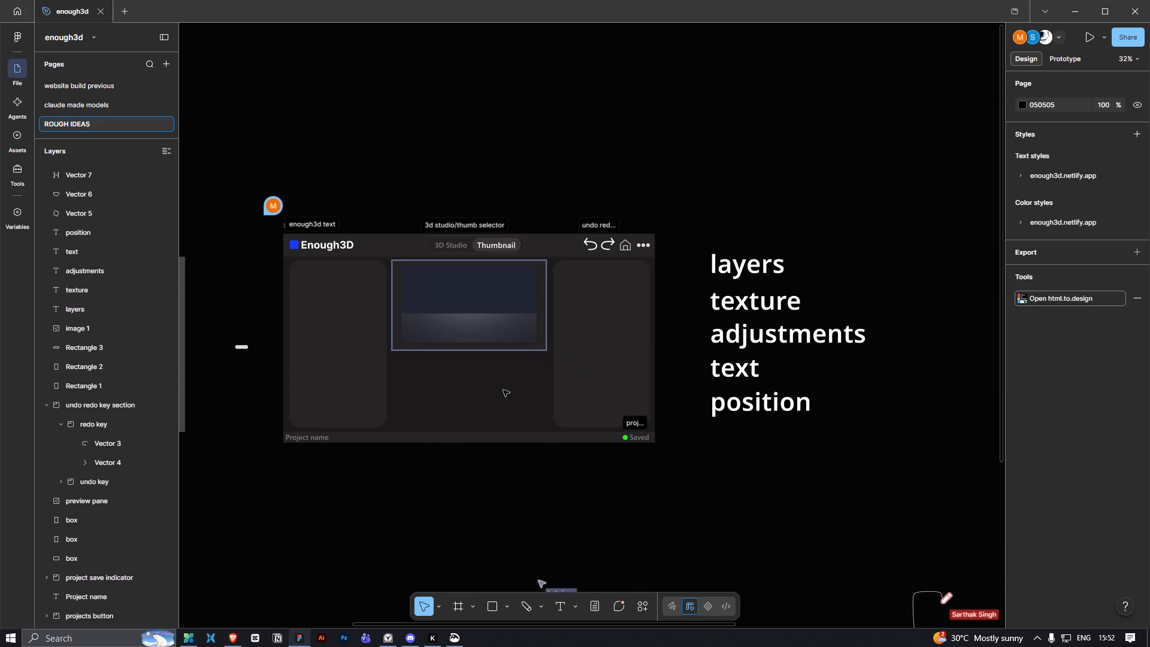
Add a text layer reading "Mera land" on the empty canvas below the mockup, at about X 1394, Y 2545.
ctrl+scroll(506, 505, down, 7)
key(space)
key(space)
key(space)
key(space)
key(space)
key(space)
key(space)
key(space)
key(space)
key(space)
key(space)
drag(613, 572, 507, 406)
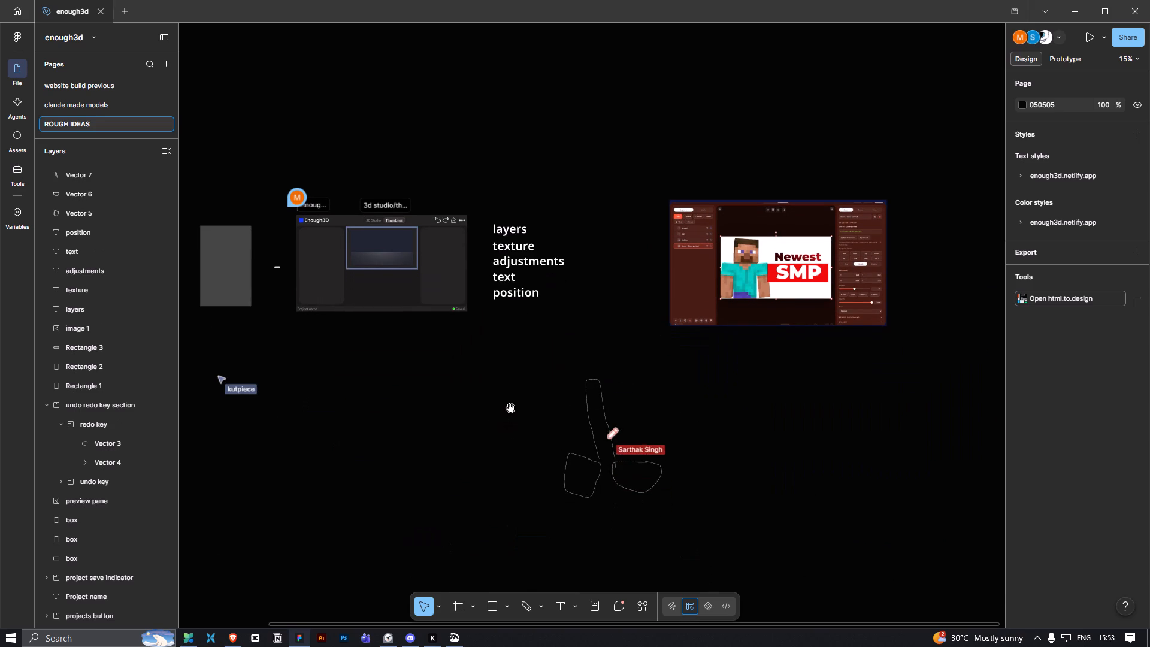
click(561, 607)
click(420, 442)
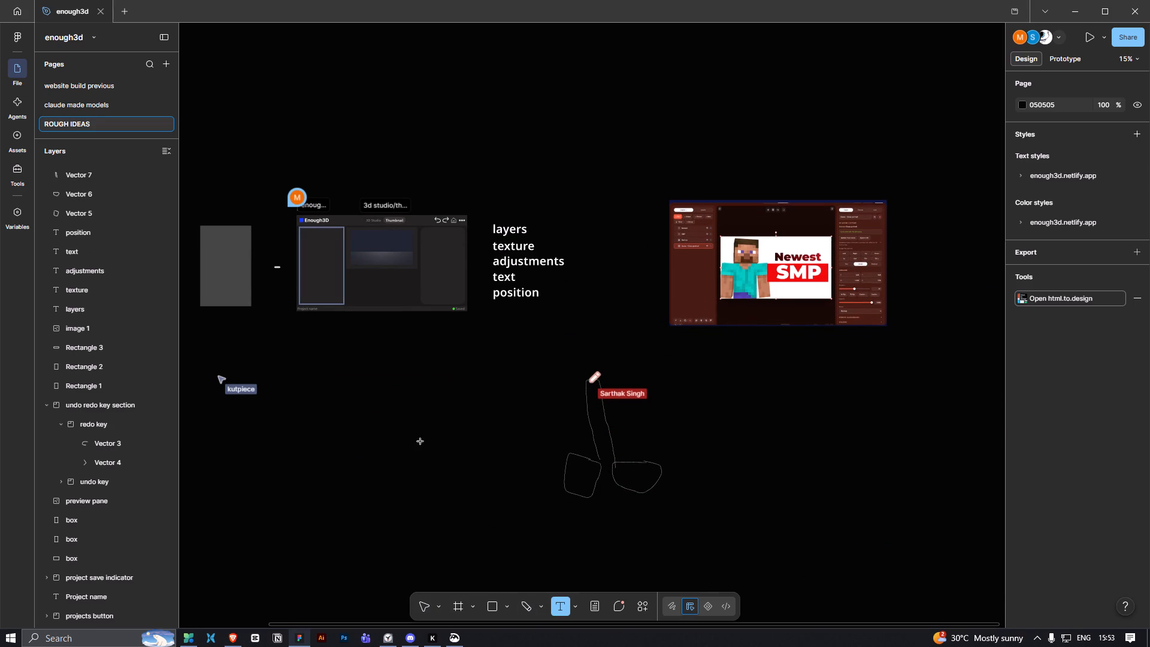
text(Mera land)
click(467, 483)
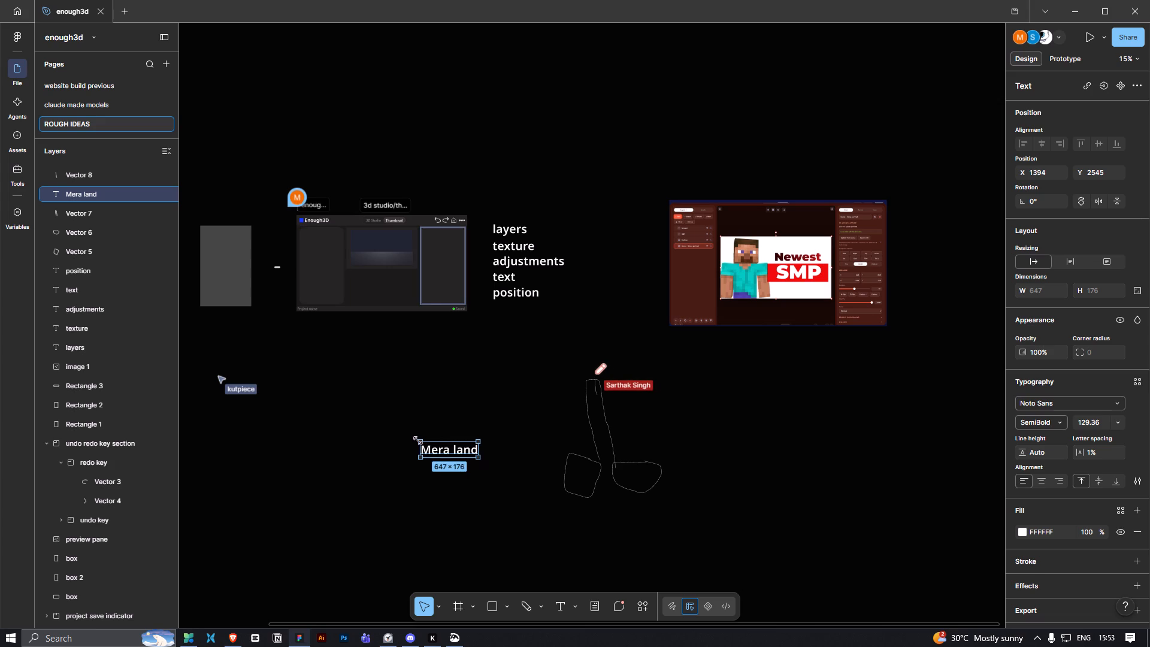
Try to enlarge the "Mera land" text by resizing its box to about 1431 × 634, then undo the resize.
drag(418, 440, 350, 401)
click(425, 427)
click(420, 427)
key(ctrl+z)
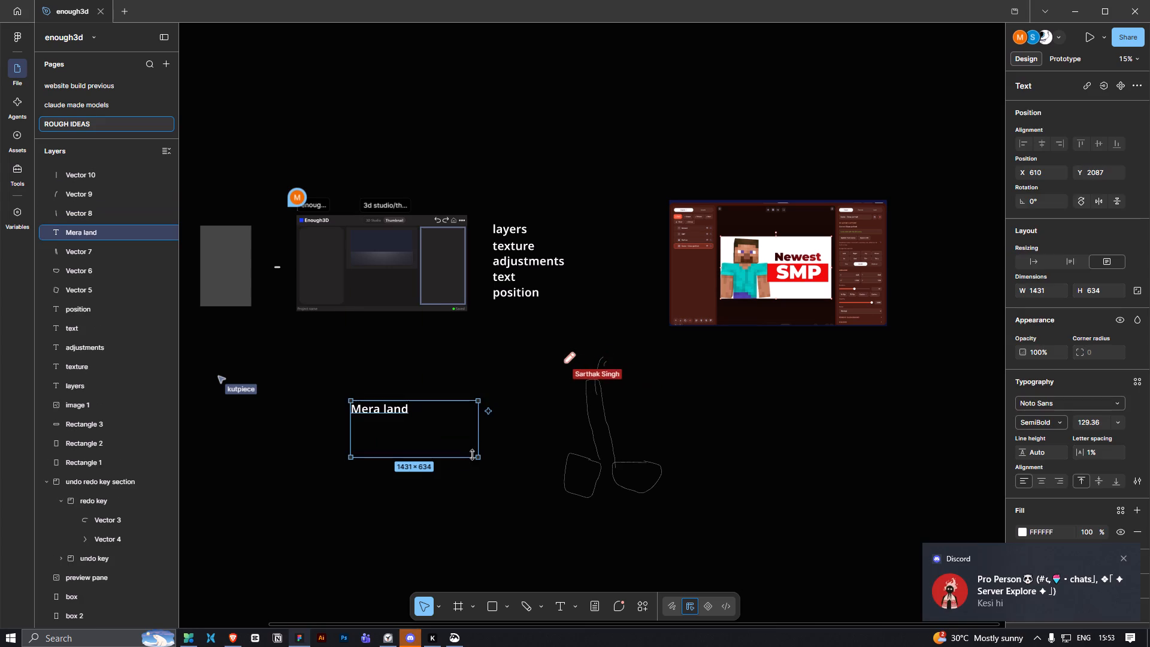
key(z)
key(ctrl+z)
Move the "Mera land" text next to the upright shape of the freehand drawing below the reference screenshot.
drag(454, 455, 576, 444)
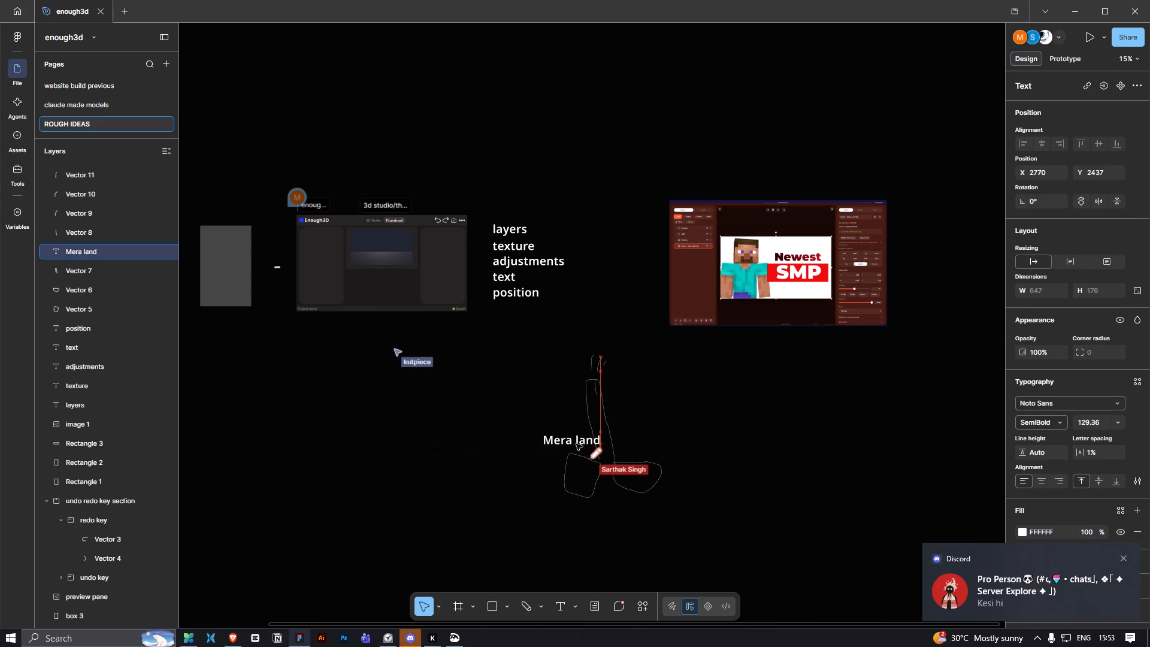
drag(576, 444, 563, 440)
click(558, 471)
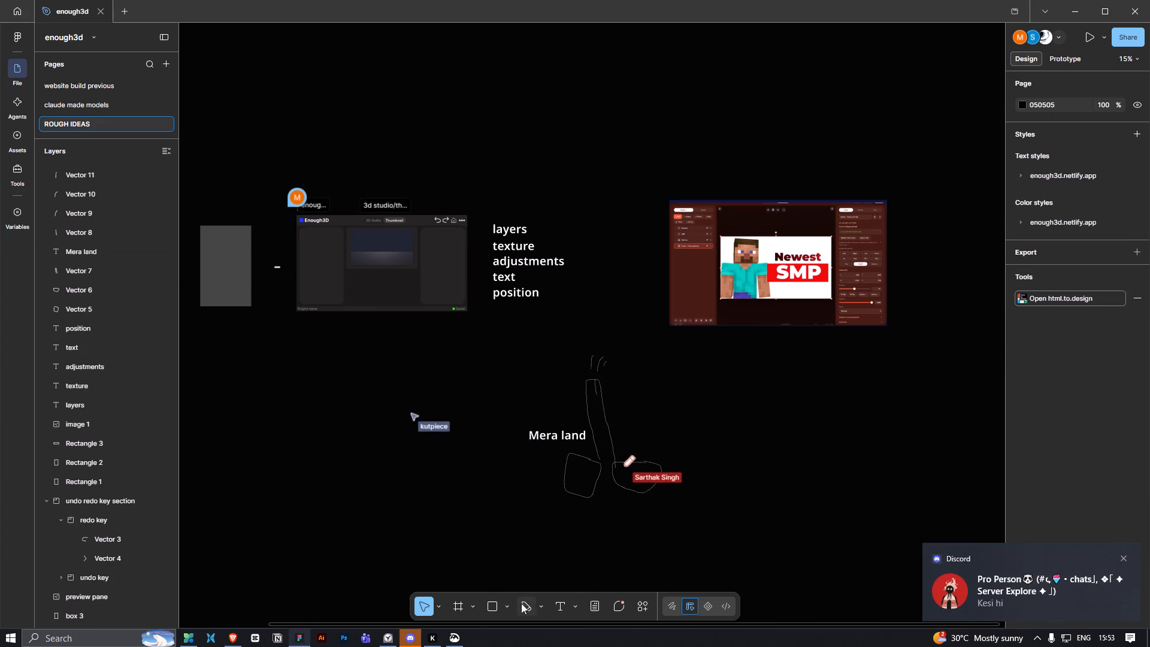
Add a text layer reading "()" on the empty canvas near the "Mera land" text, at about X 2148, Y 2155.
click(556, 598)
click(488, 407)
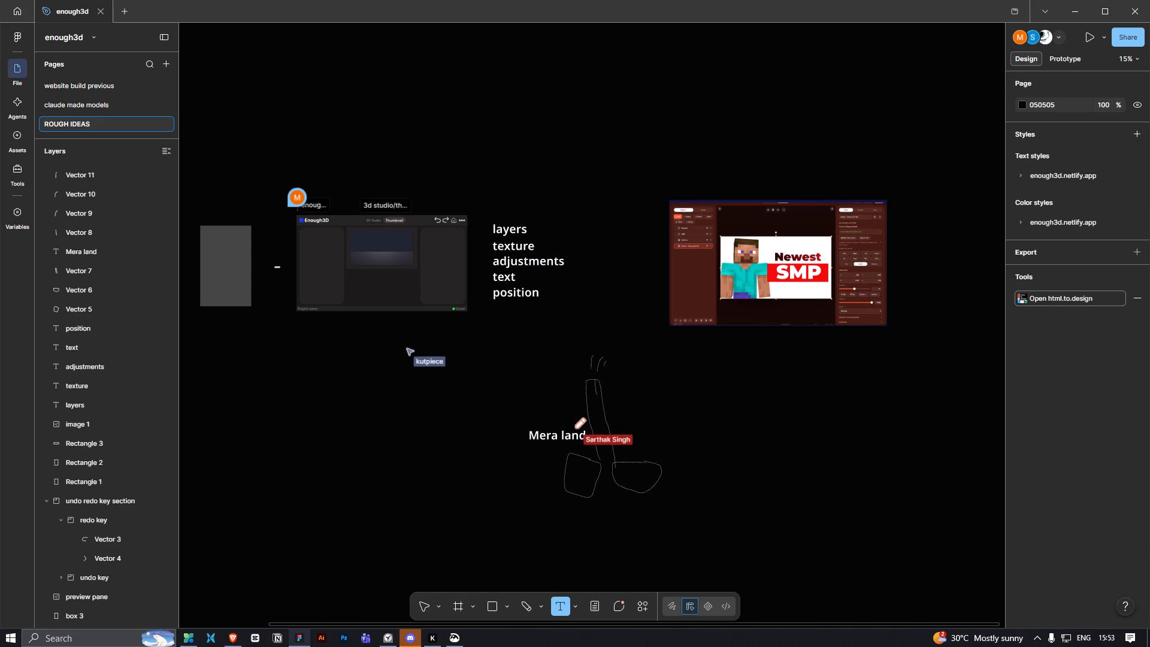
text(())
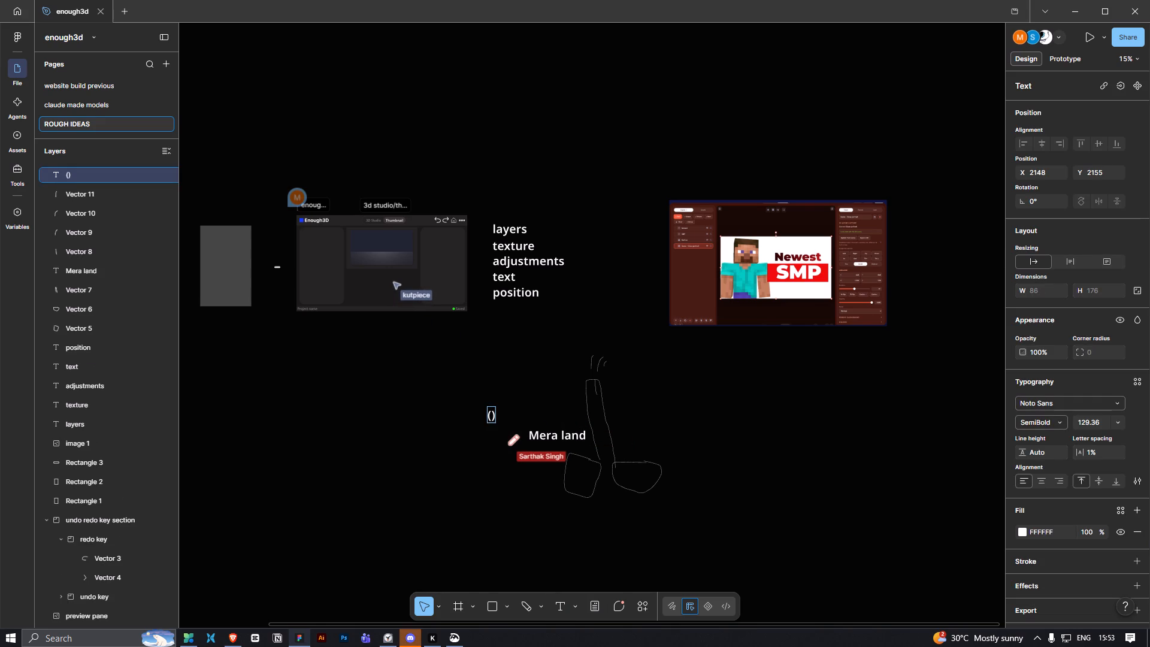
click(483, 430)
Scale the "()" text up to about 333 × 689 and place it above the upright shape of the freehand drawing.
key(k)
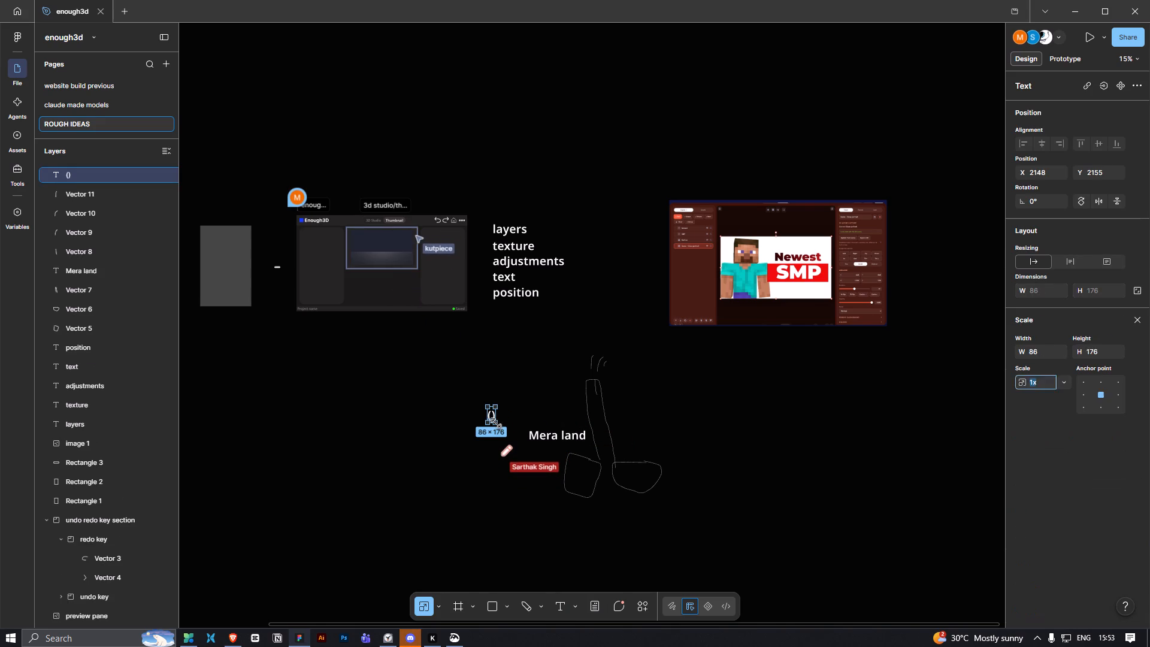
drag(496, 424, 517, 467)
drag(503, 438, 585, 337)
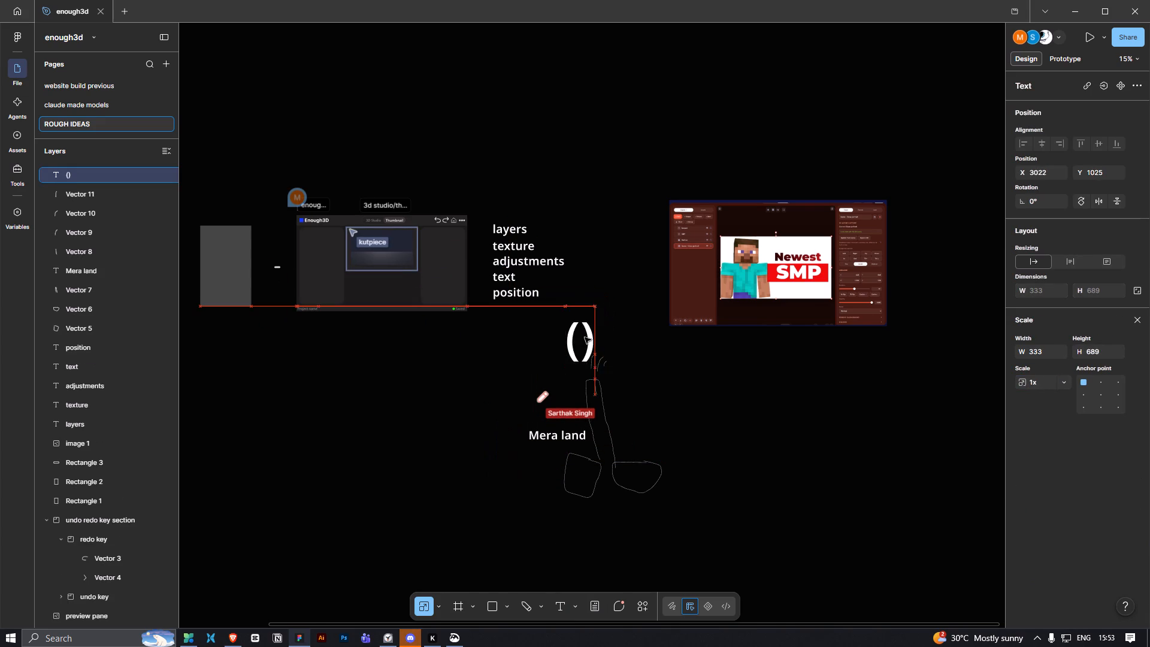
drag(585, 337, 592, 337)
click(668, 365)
Delete the whole freehand drawing below the reference screenshot, together with the "Mera land" and "()" texts.
ctrl+scroll(431, 444, down, 6)
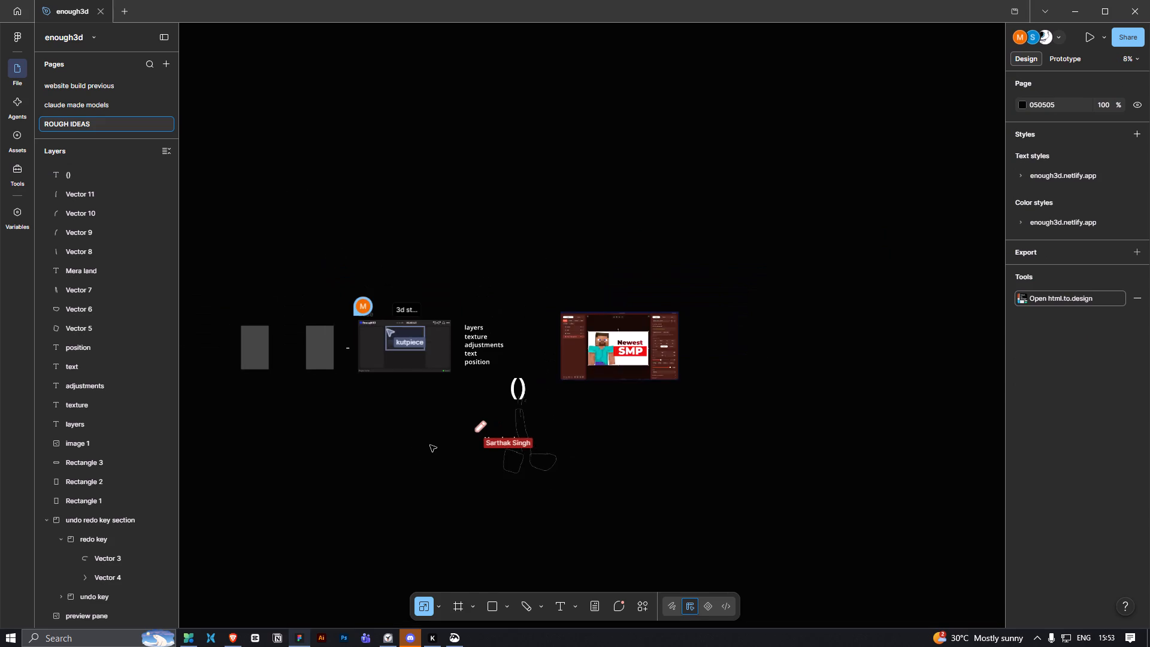
key(space)
drag(399, 440, 473, 500)
ctrl+scroll(450, 461, up, 6)
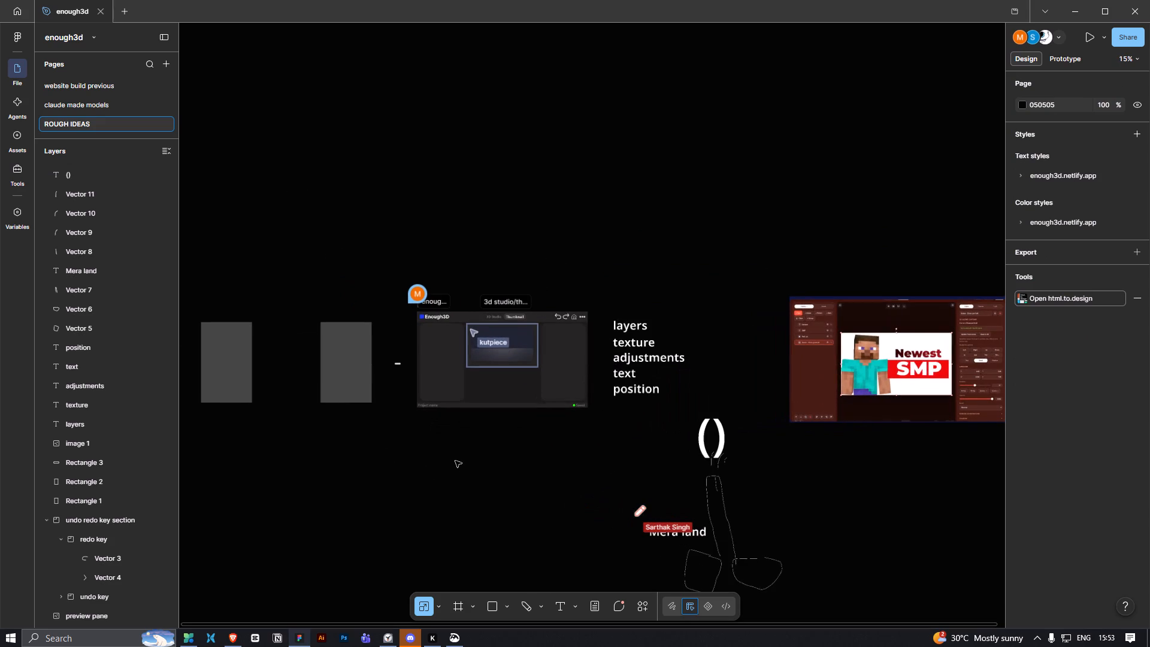
click(488, 495)
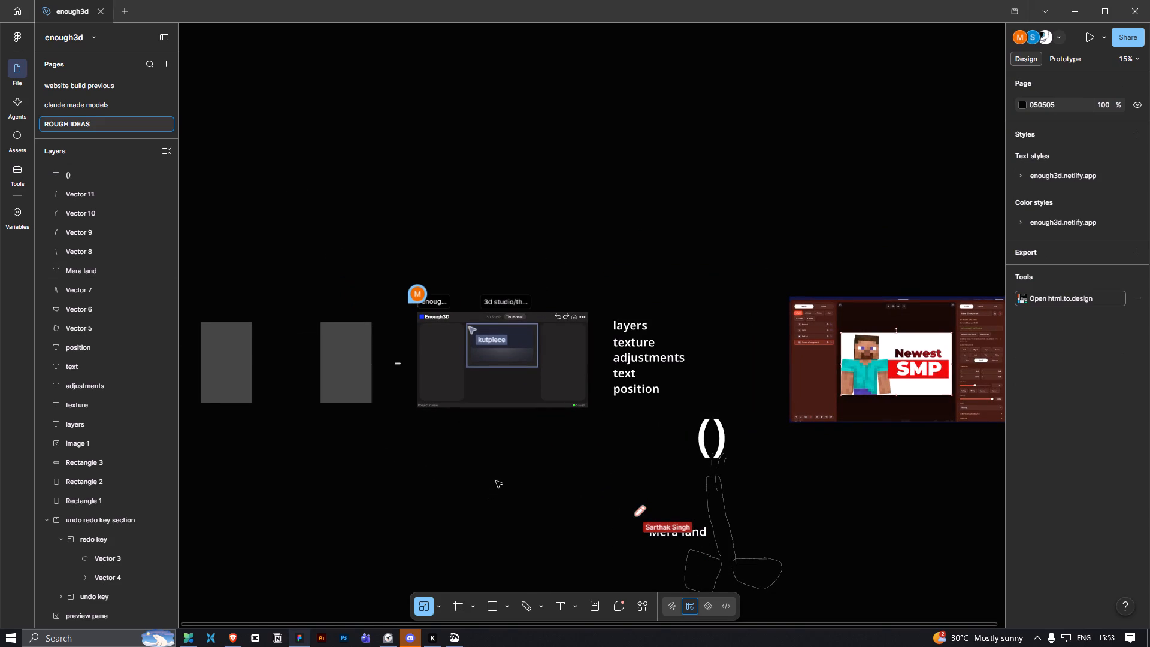
ctrl+scroll(496, 481, down, 6)
drag(492, 510, 686, 468)
key(BackSpace)
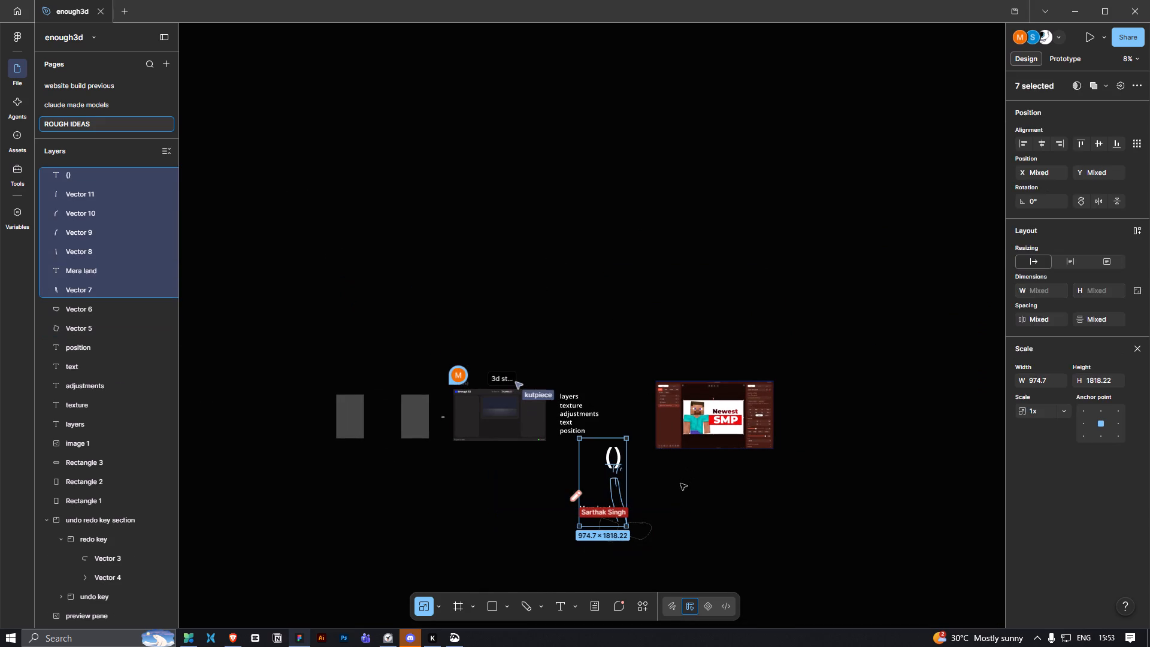
drag(534, 477, 683, 575)
key(BackSpace)
click(501, 512)
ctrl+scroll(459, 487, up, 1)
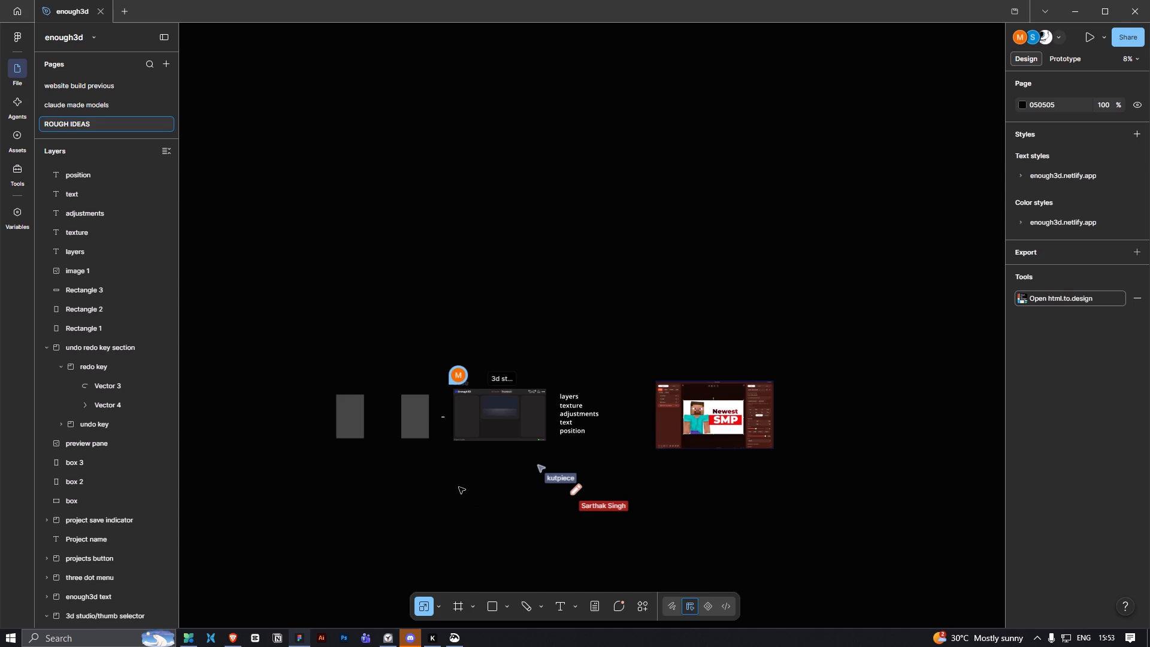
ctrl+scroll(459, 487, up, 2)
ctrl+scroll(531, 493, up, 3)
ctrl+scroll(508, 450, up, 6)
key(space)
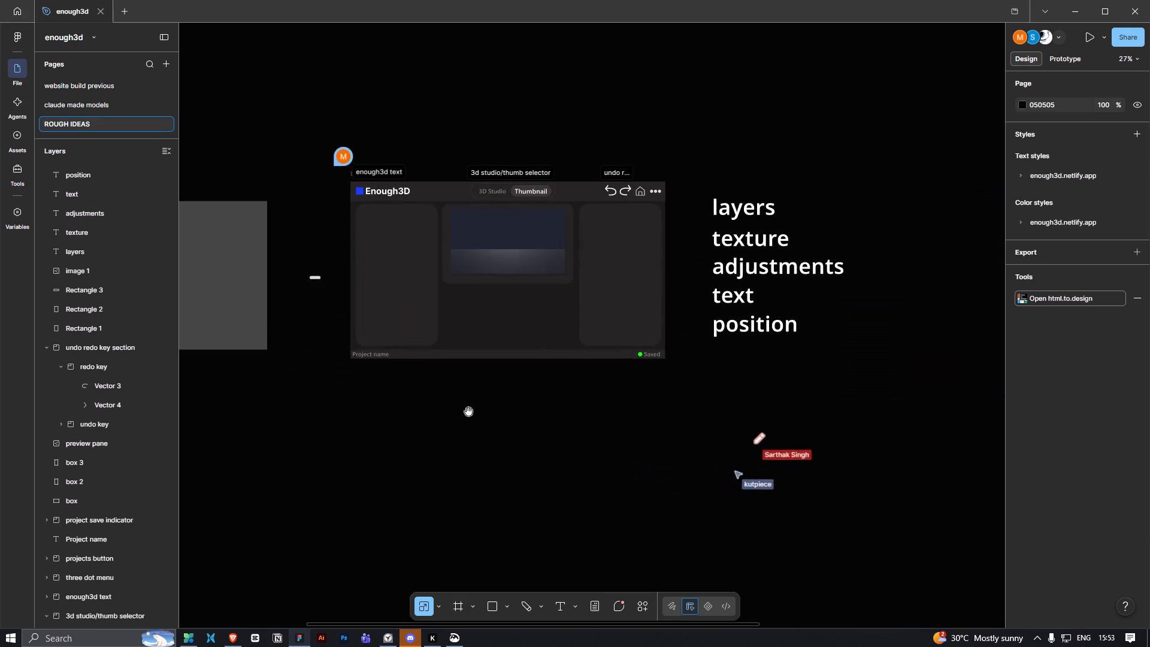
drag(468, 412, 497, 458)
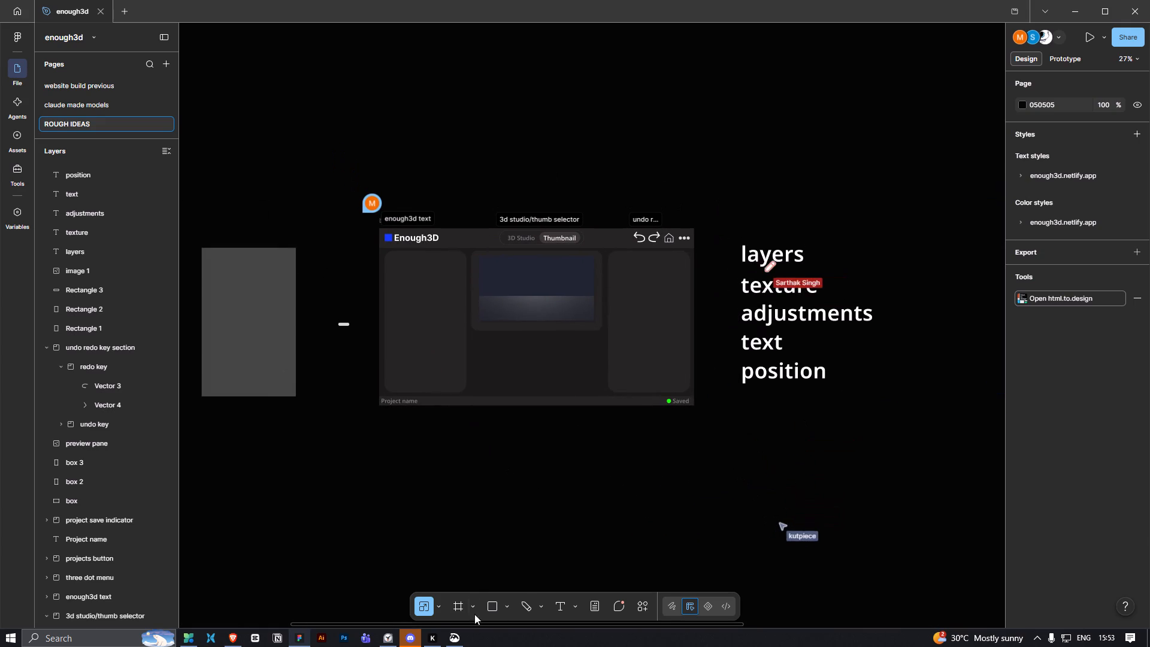
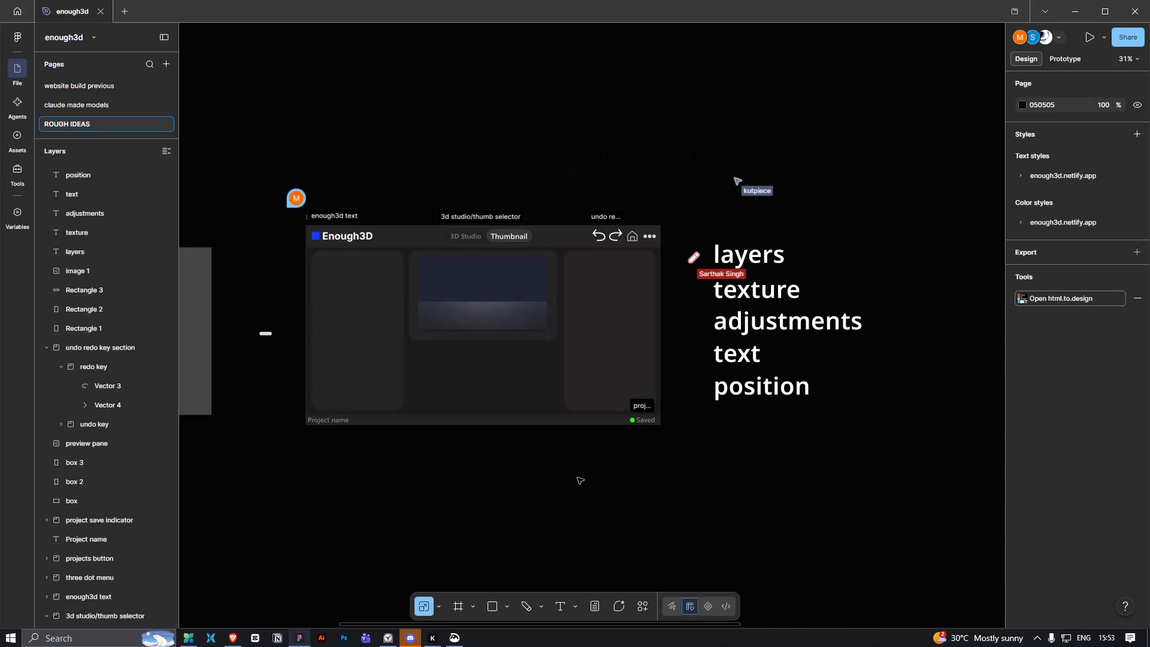
Move the preview pane image down to Y 183 so it sits centred within its surrounding box.
ctrl+scroll(543, 505, up, 3)
key(space)
drag(479, 312, 472, 355)
click(462, 287)
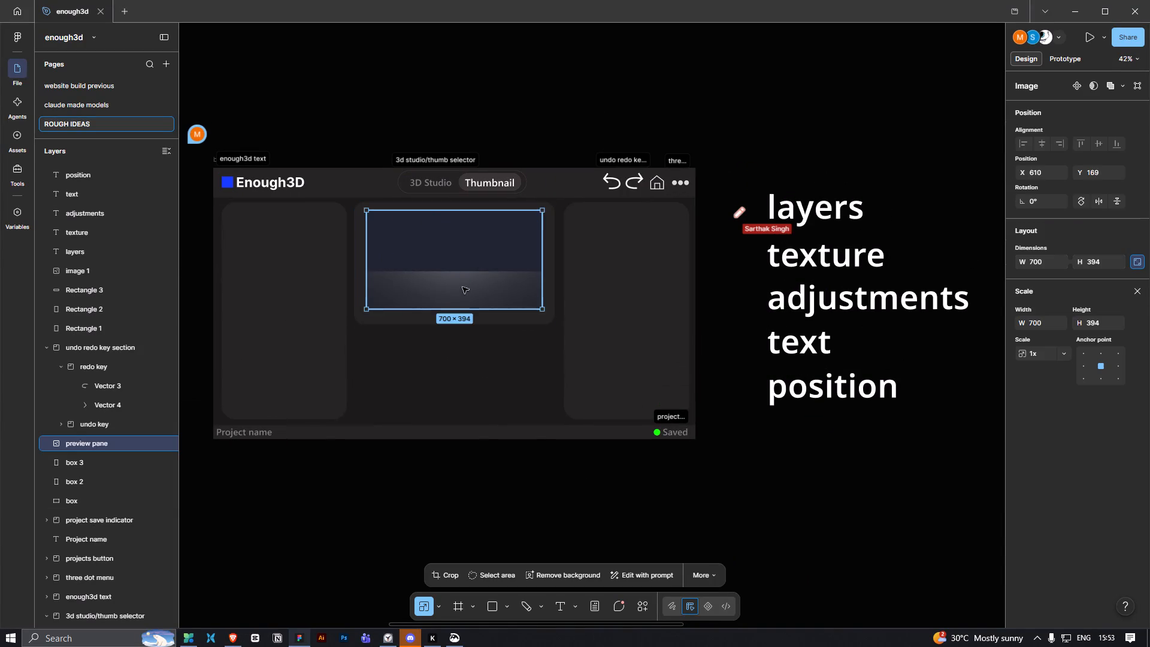
click(476, 270)
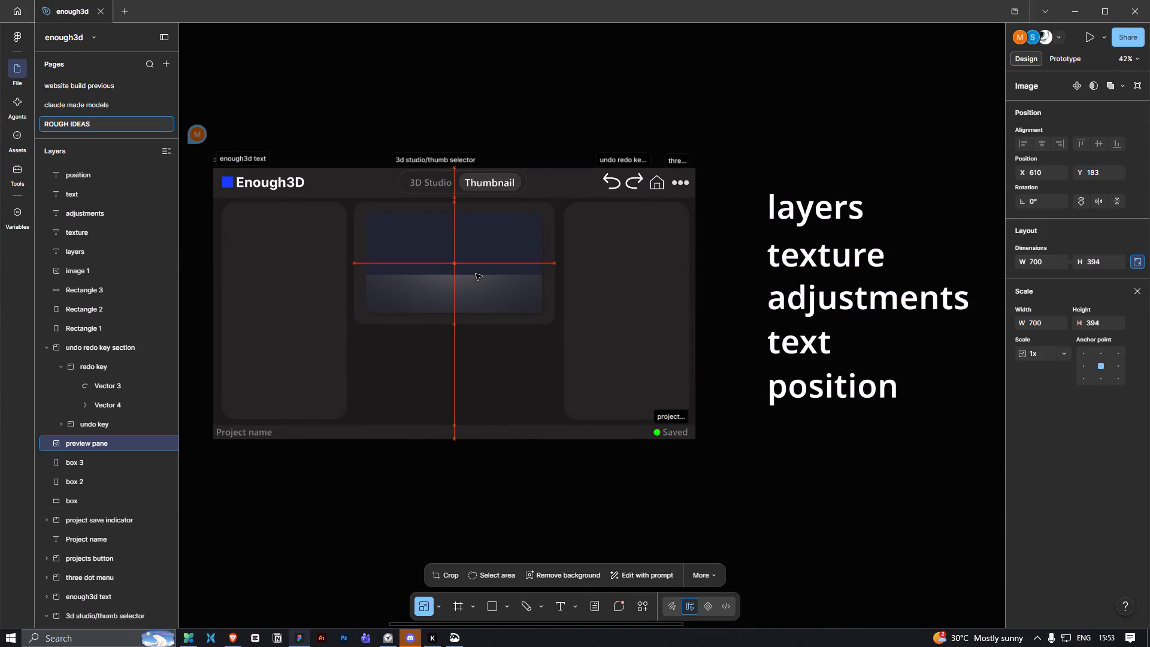
click(472, 501)
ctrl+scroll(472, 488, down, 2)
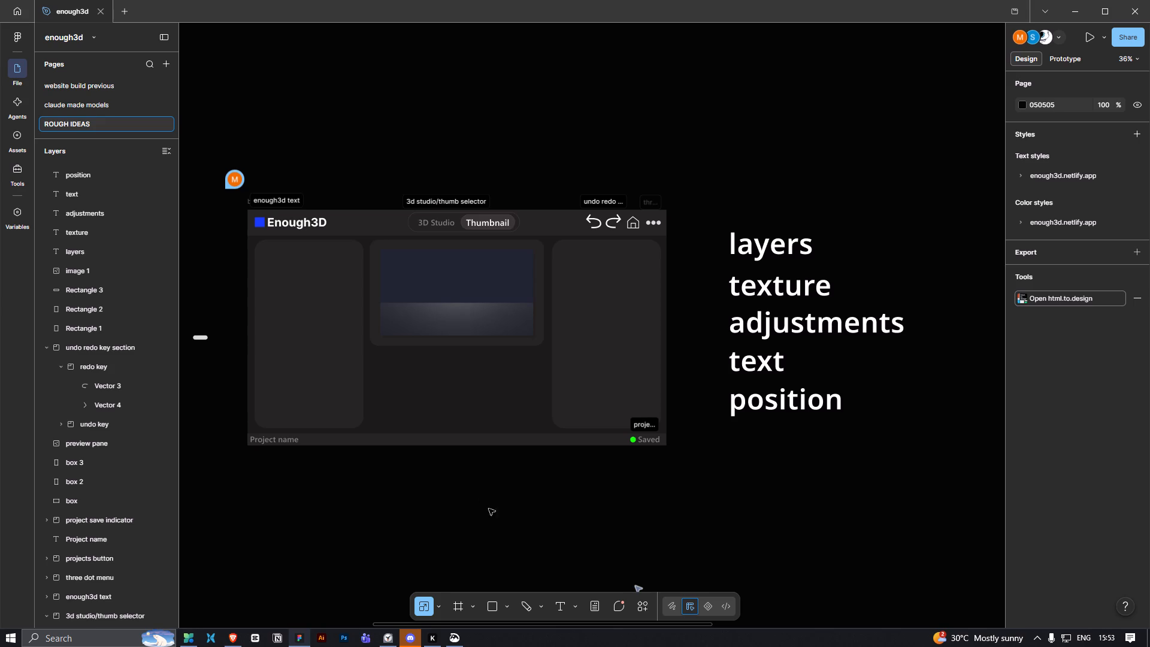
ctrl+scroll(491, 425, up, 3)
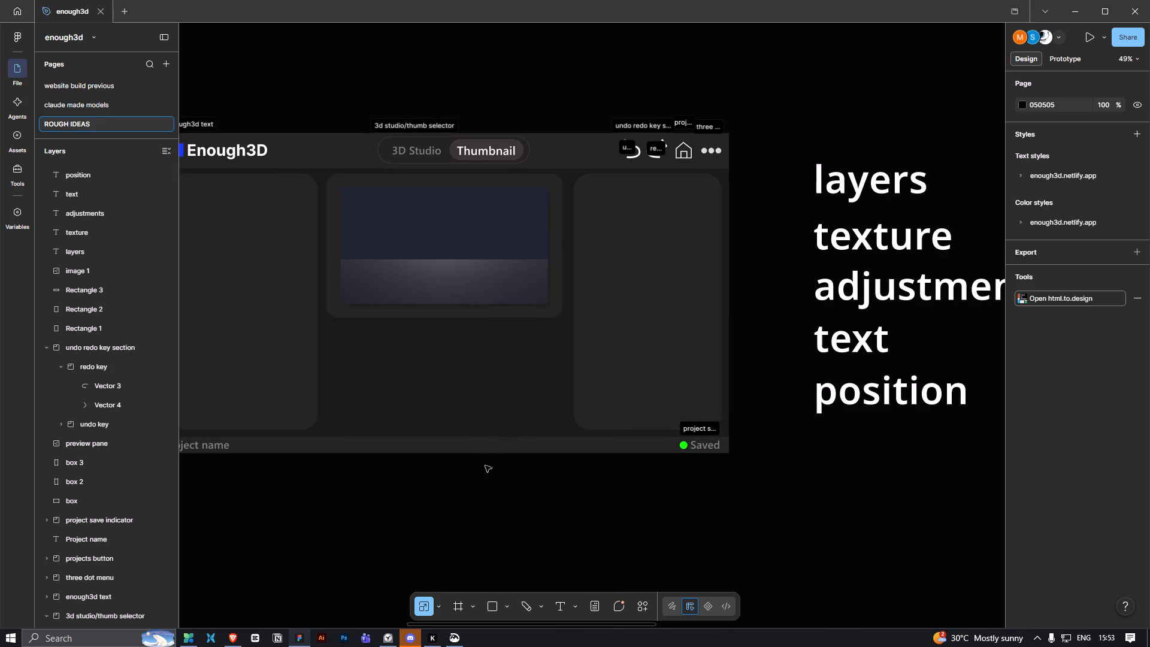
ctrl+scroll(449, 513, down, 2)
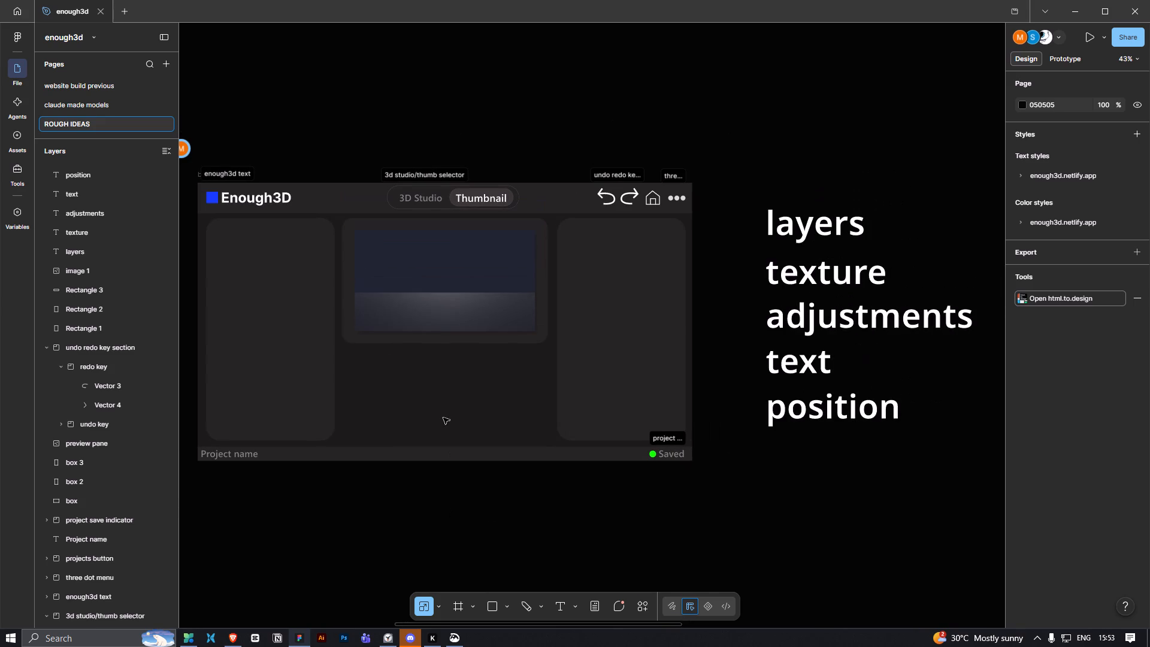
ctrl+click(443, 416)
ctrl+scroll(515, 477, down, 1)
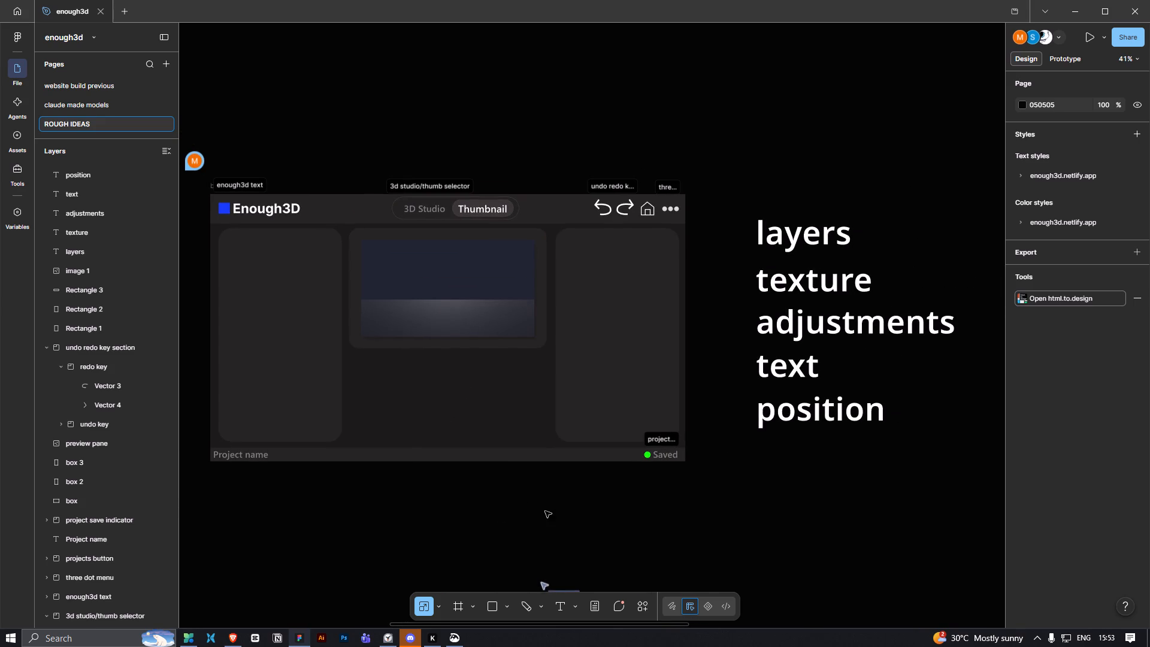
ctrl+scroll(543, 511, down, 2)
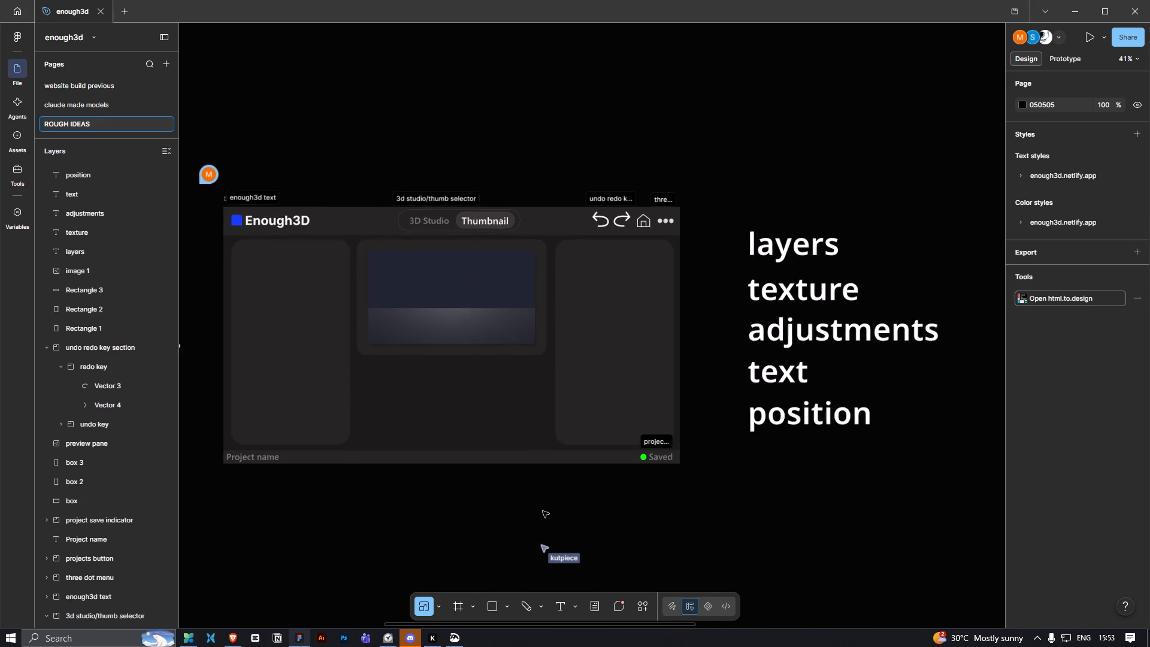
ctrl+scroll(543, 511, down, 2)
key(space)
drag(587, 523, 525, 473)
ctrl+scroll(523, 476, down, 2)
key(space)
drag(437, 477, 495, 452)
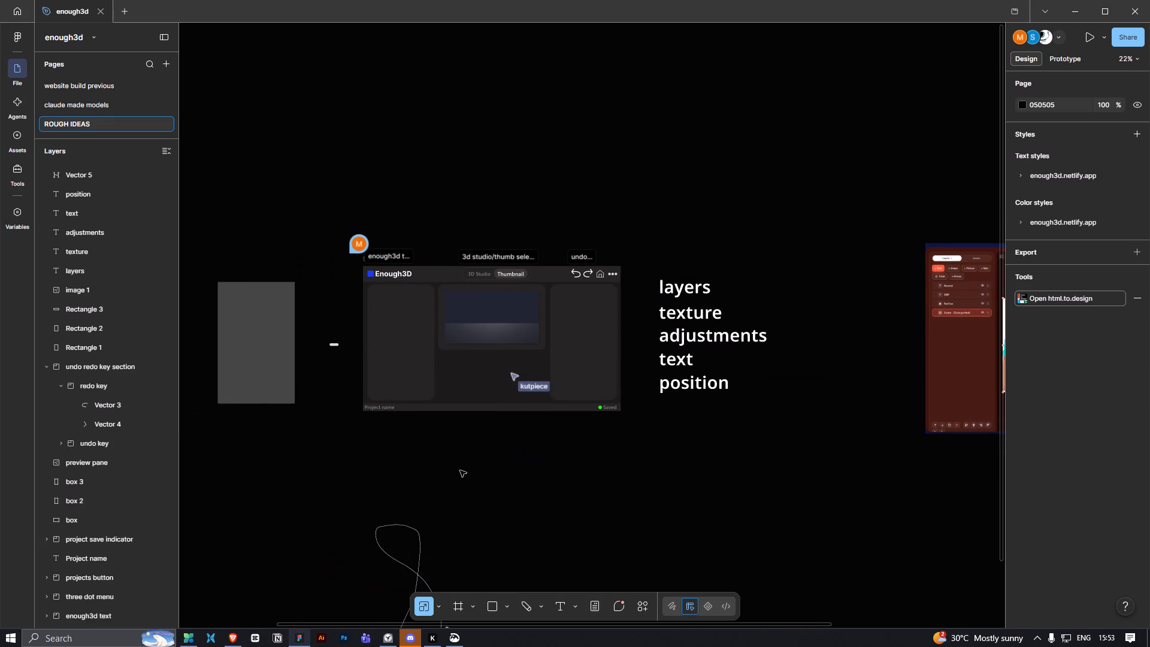
Delete the new freehand doodles on the empty canvas below the mockup.
key(space)
drag(460, 483, 474, 415)
ctrl+scroll(474, 415, down, 3)
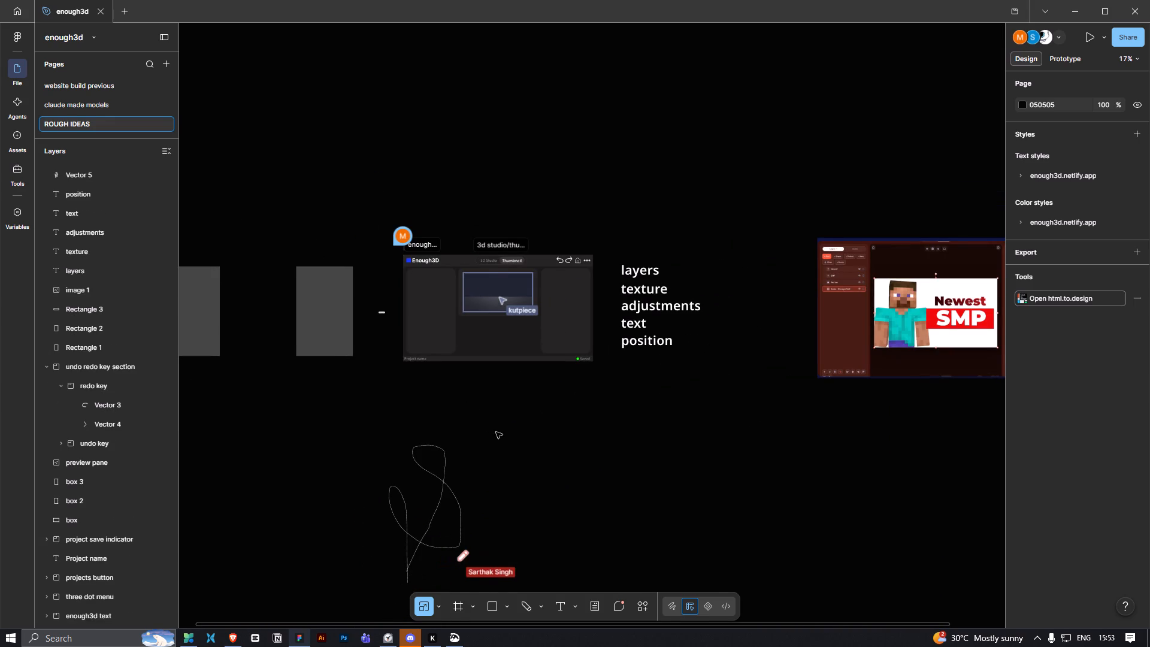
ctrl+scroll(496, 431, up, 3)
key(space)
drag(508, 396, 468, 413)
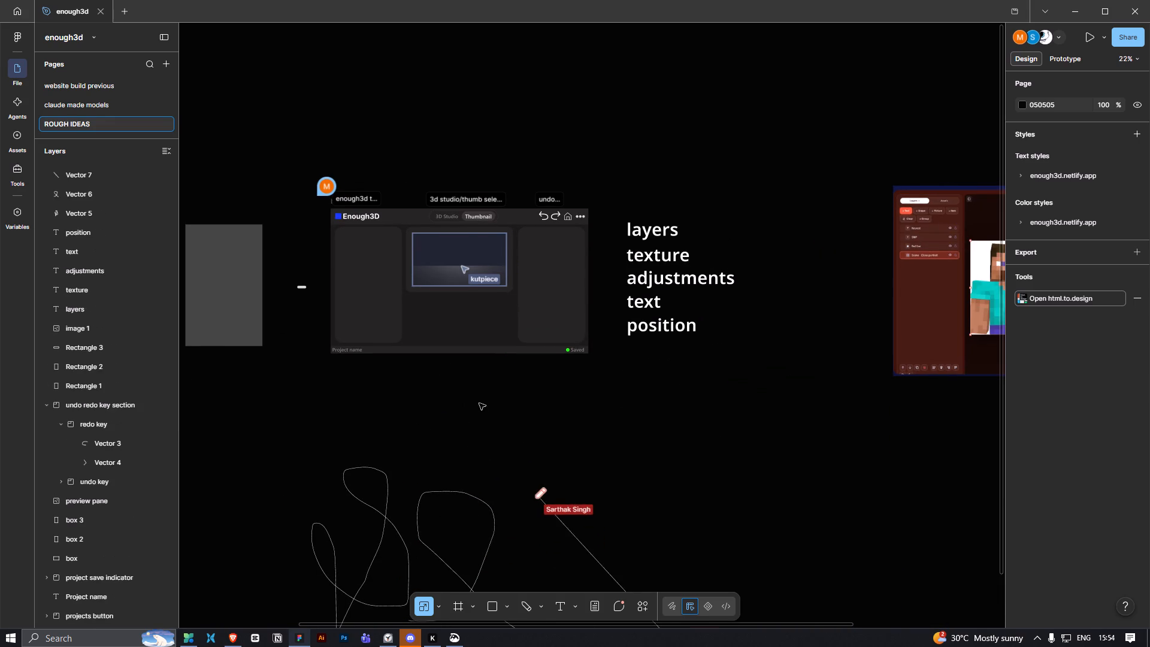
ctrl+scroll(479, 403, up, 3)
key(space)
drag(441, 389, 450, 407)
ctrl+scroll(450, 407, down, 6)
key(space)
drag(516, 427, 497, 414)
drag(314, 384, 604, 589)
key(BackSpace)
click(480, 443)
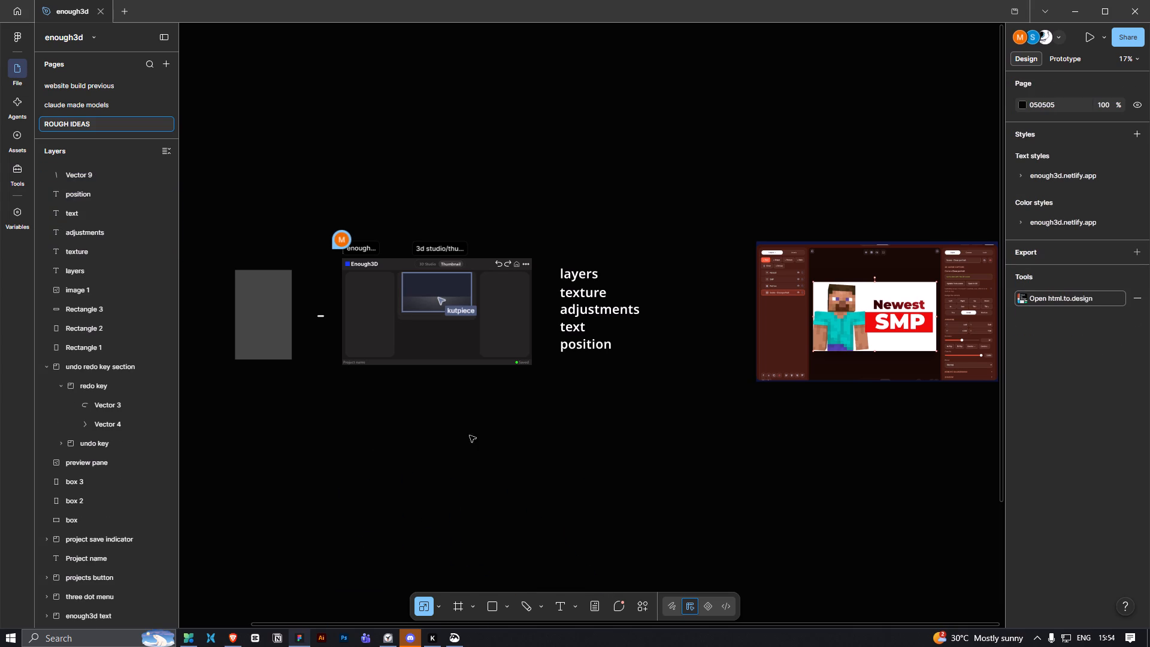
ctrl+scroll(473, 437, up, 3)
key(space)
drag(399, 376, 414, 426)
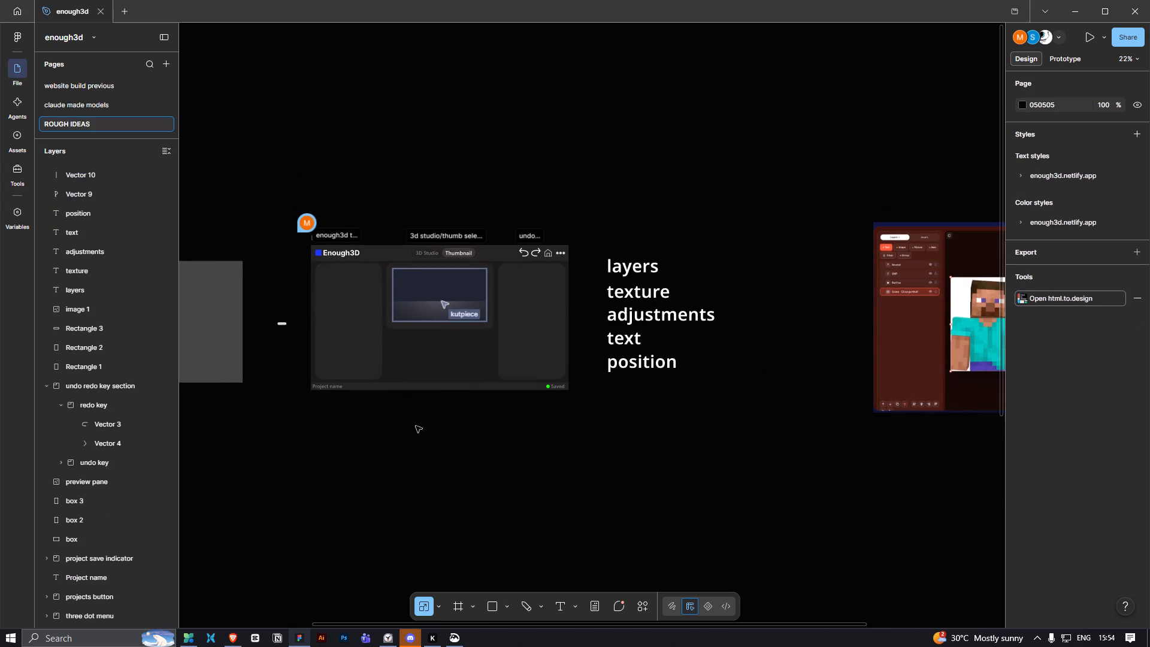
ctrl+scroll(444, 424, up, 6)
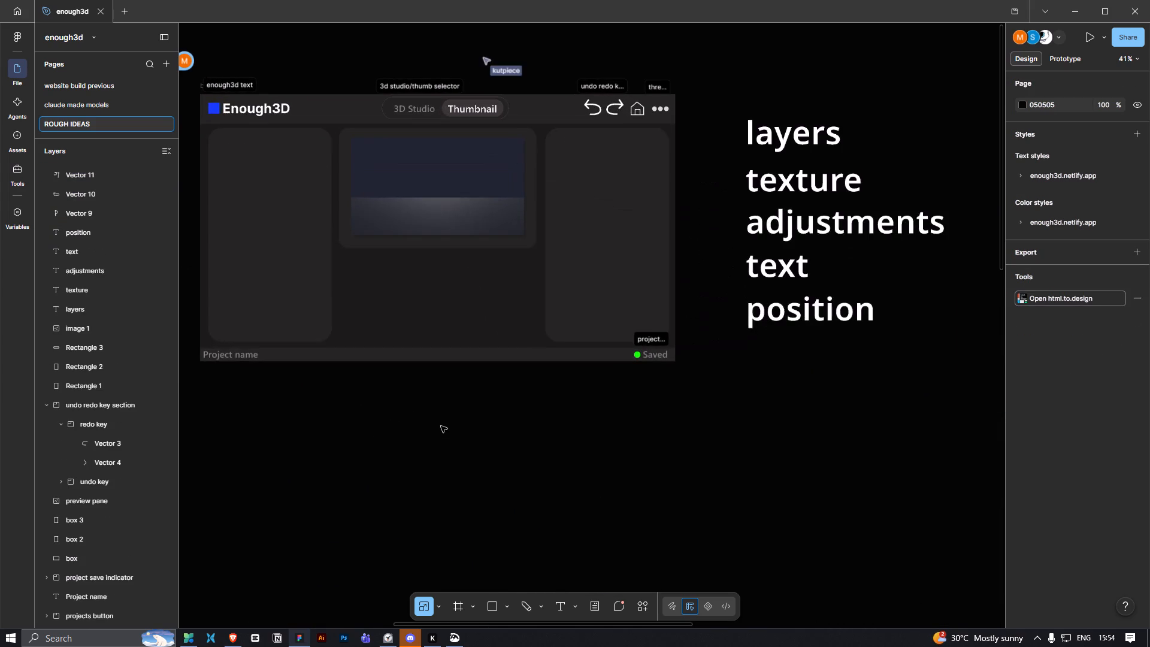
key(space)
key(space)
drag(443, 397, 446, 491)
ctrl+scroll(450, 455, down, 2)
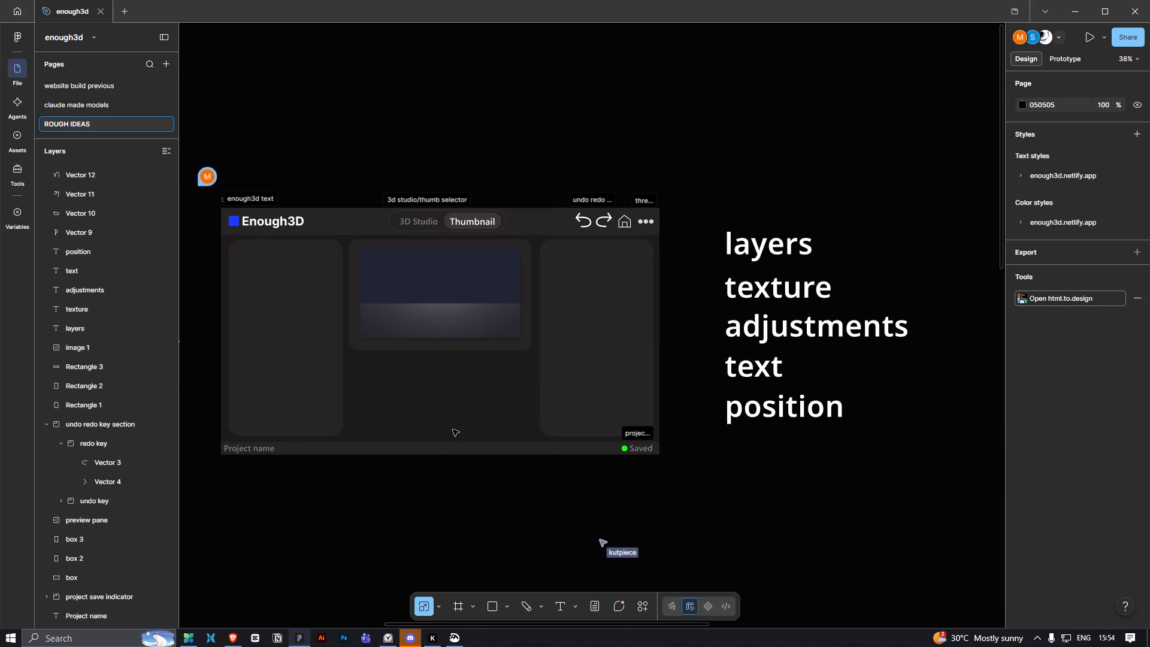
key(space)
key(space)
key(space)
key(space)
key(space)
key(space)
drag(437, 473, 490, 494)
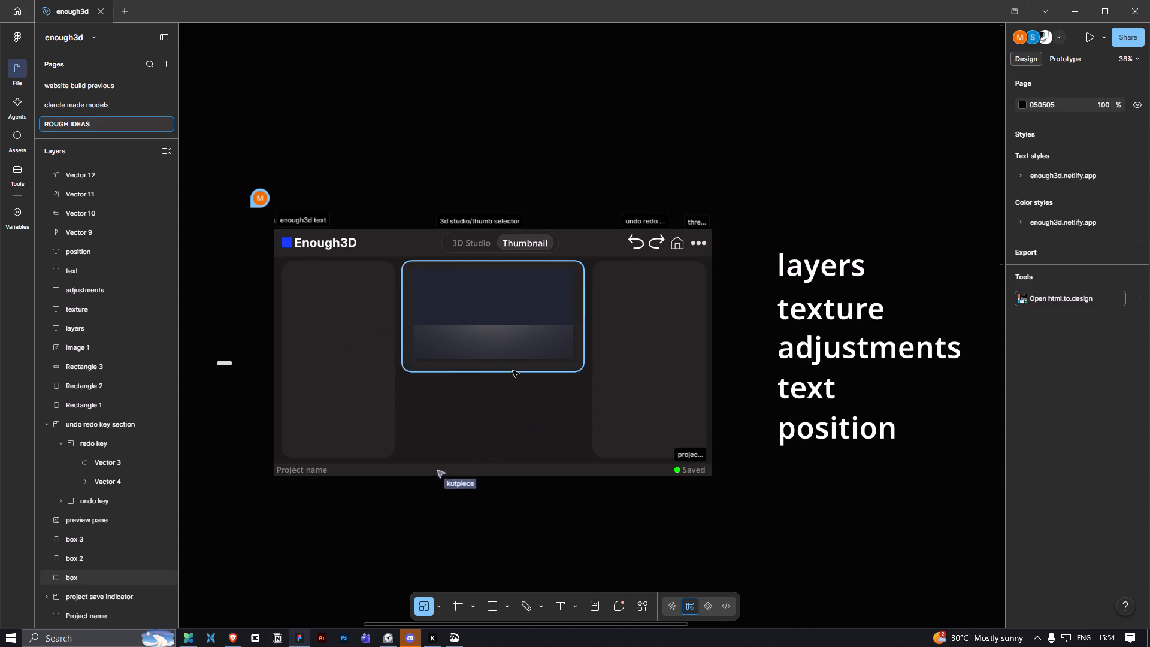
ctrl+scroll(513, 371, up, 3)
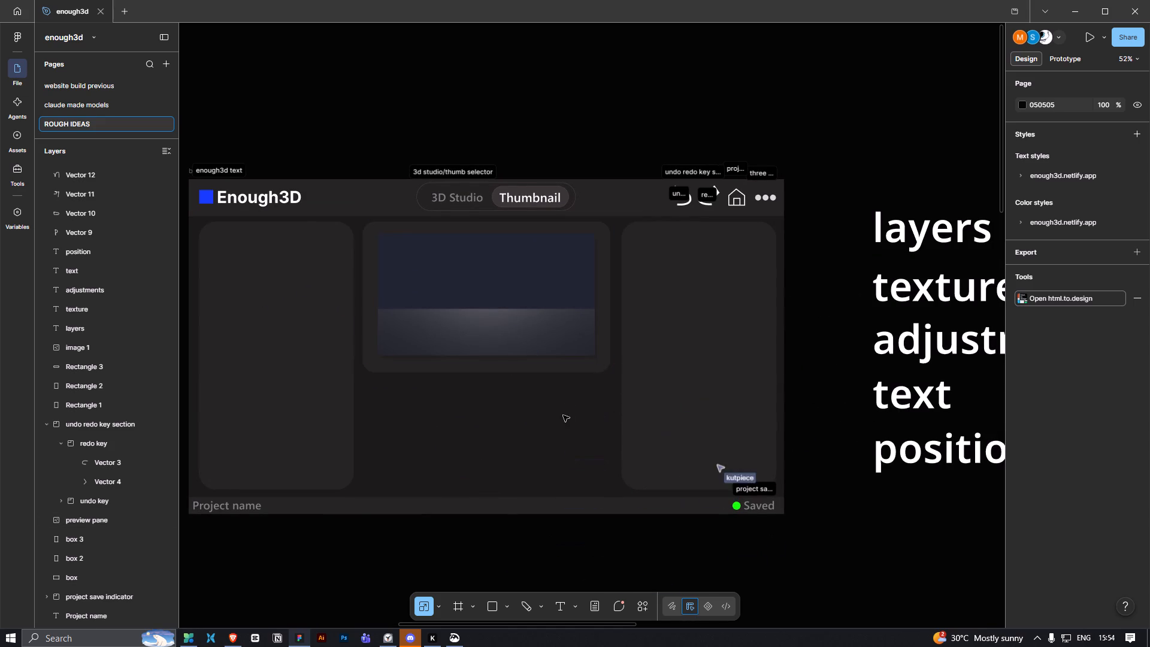
Scale the "layers" text down to about 105 × 48 and place it inside the top of the box 3 side panel, at about X 1449, Y 151.
ctrl+scroll(557, 445, down, 2)
key(space)
key(space)
key(space)
key(space)
key(space)
key(space)
key(space)
key(space)
key(space)
drag(641, 523, 545, 513)
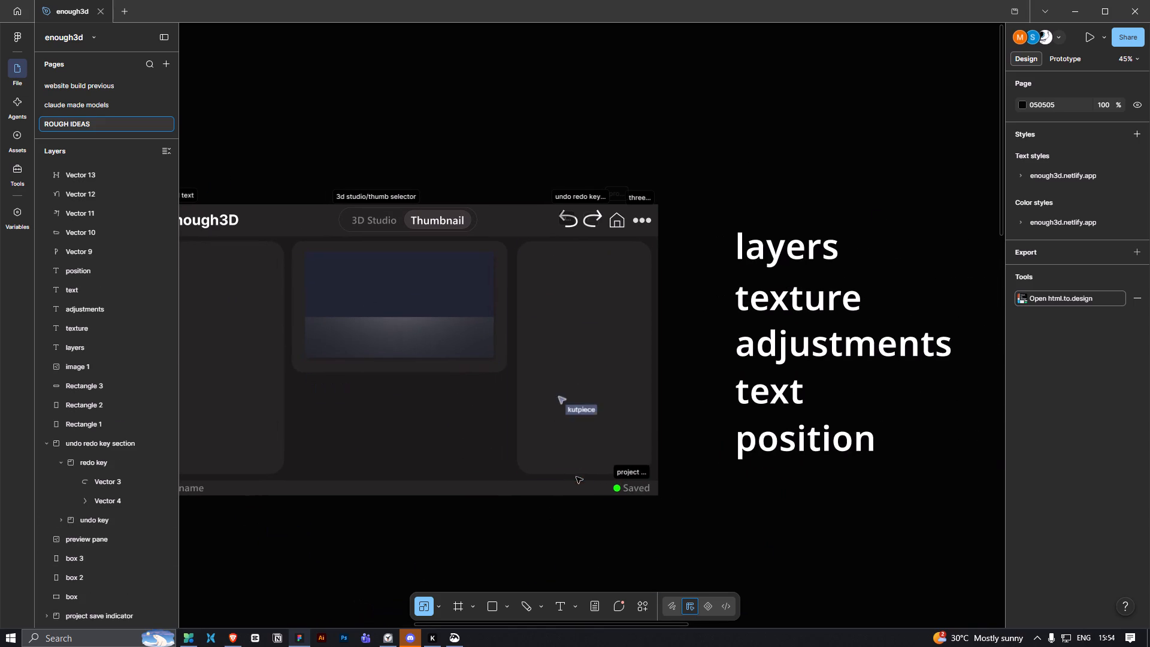
click(779, 240)
drag(842, 269, 763, 228)
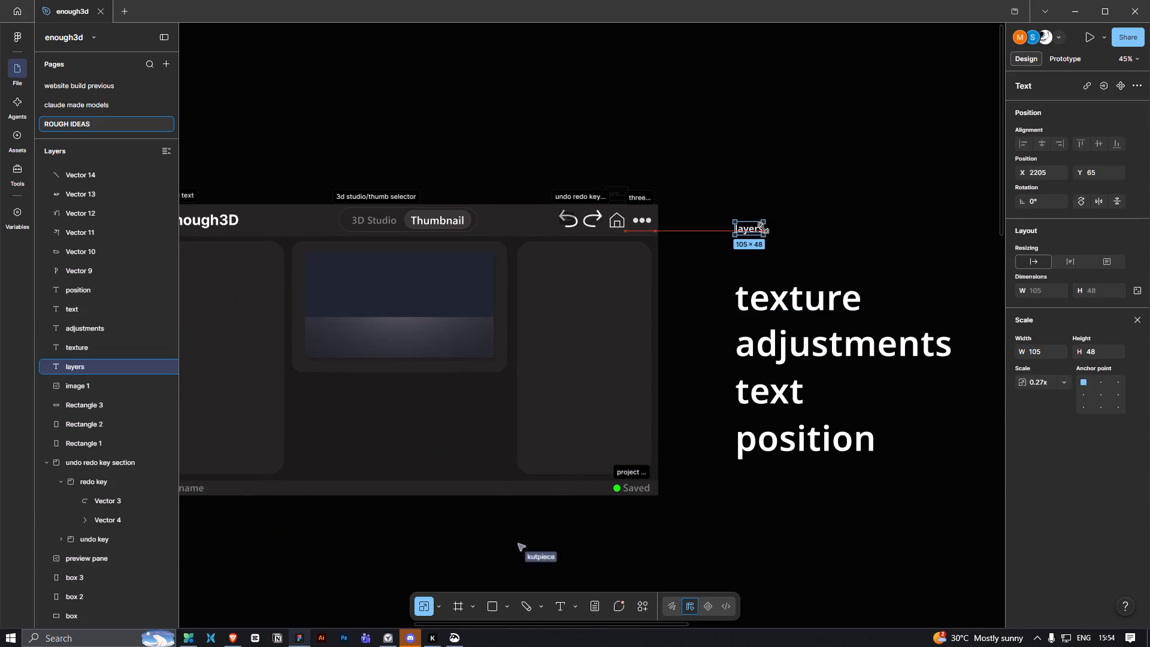
drag(763, 228, 763, 229)
drag(752, 233, 549, 257)
click(774, 228)
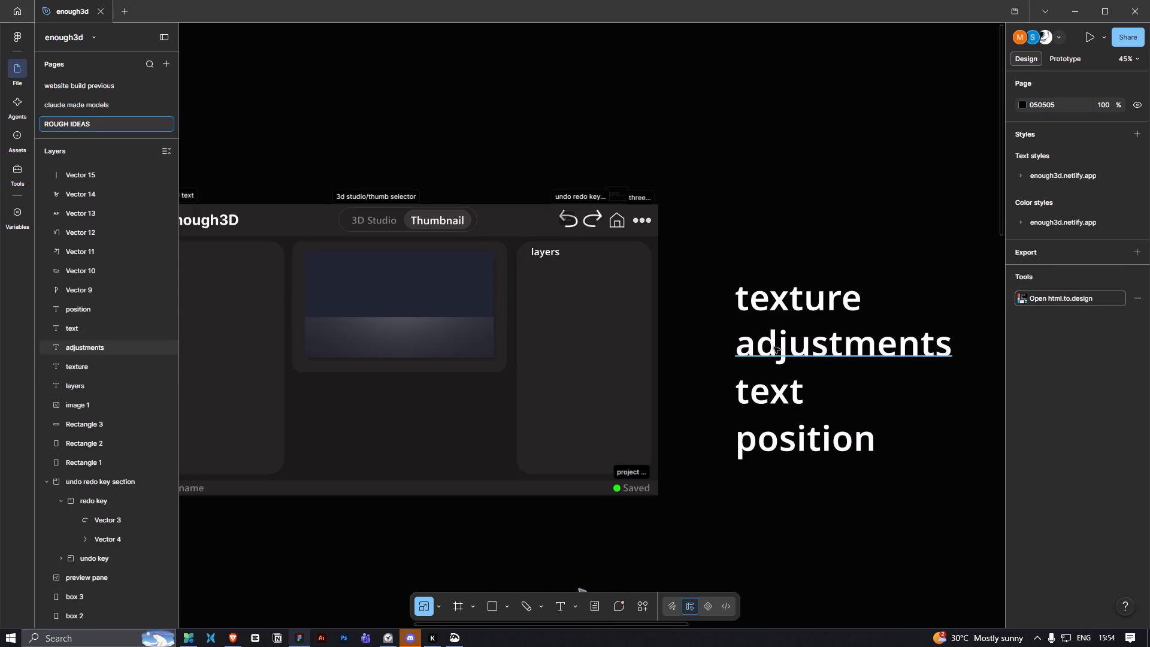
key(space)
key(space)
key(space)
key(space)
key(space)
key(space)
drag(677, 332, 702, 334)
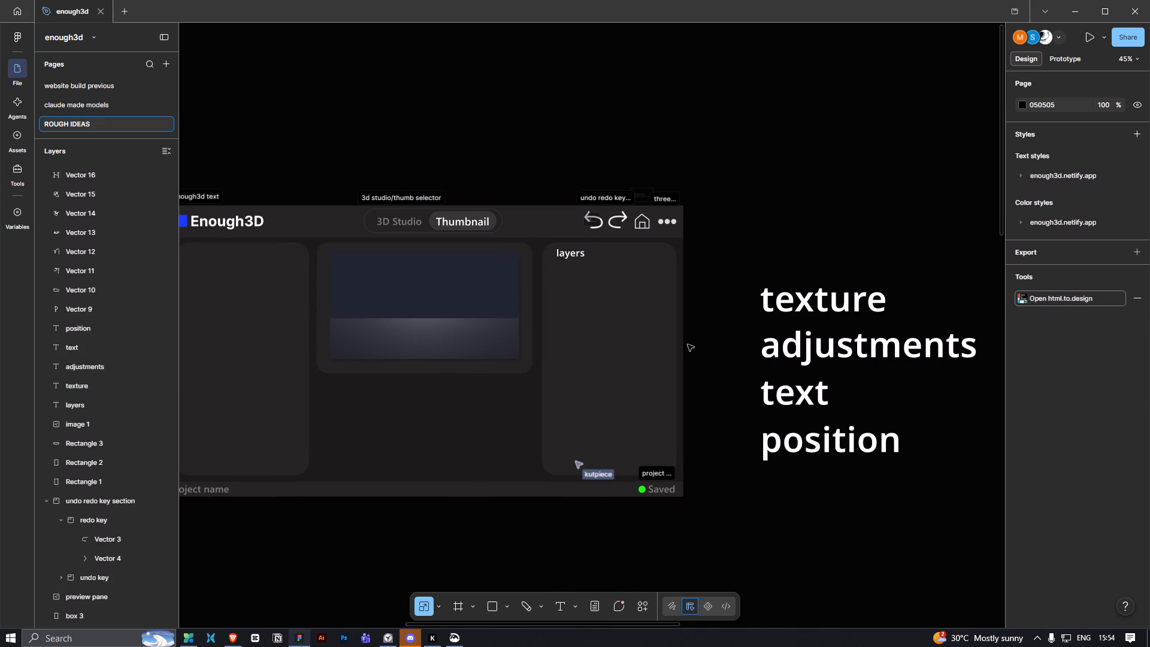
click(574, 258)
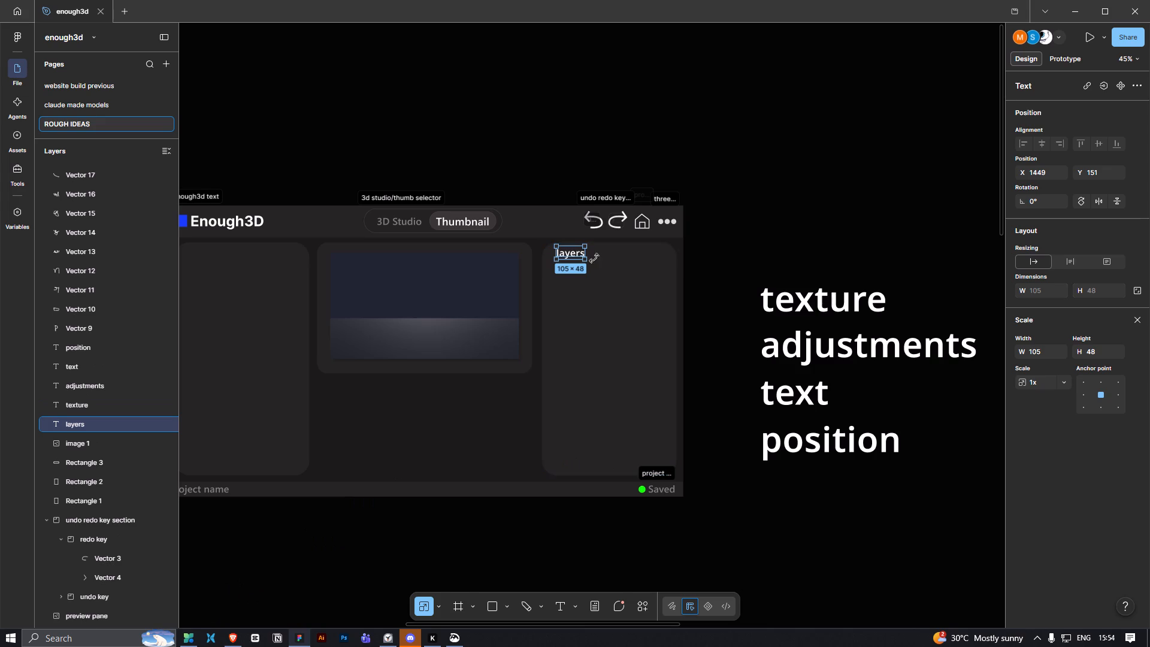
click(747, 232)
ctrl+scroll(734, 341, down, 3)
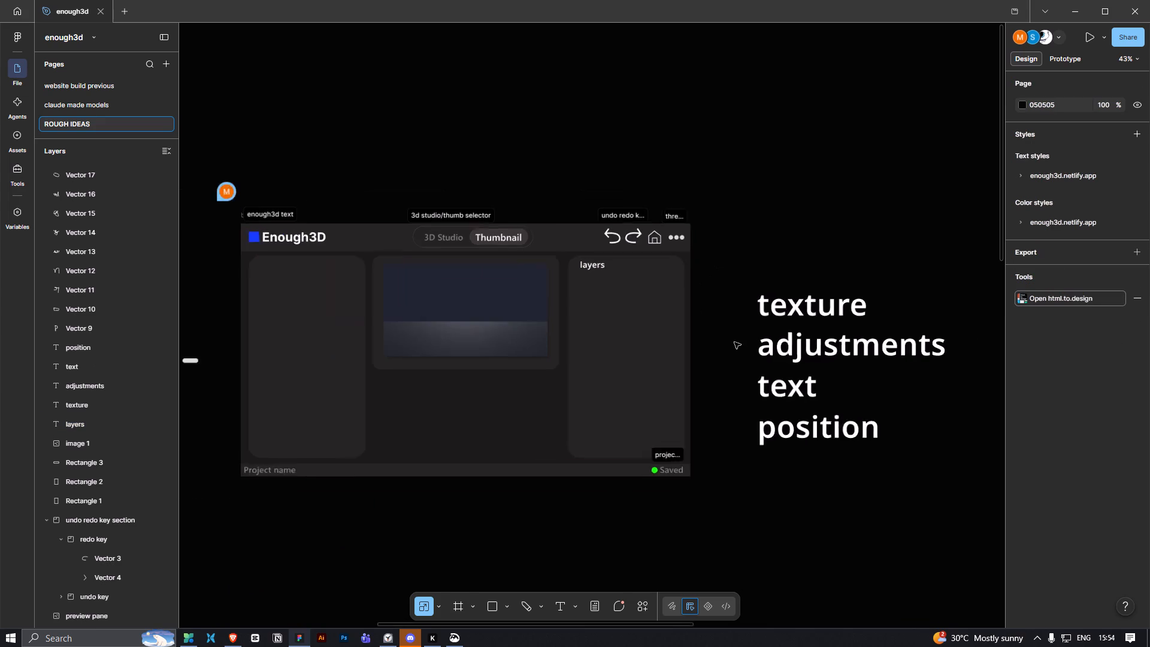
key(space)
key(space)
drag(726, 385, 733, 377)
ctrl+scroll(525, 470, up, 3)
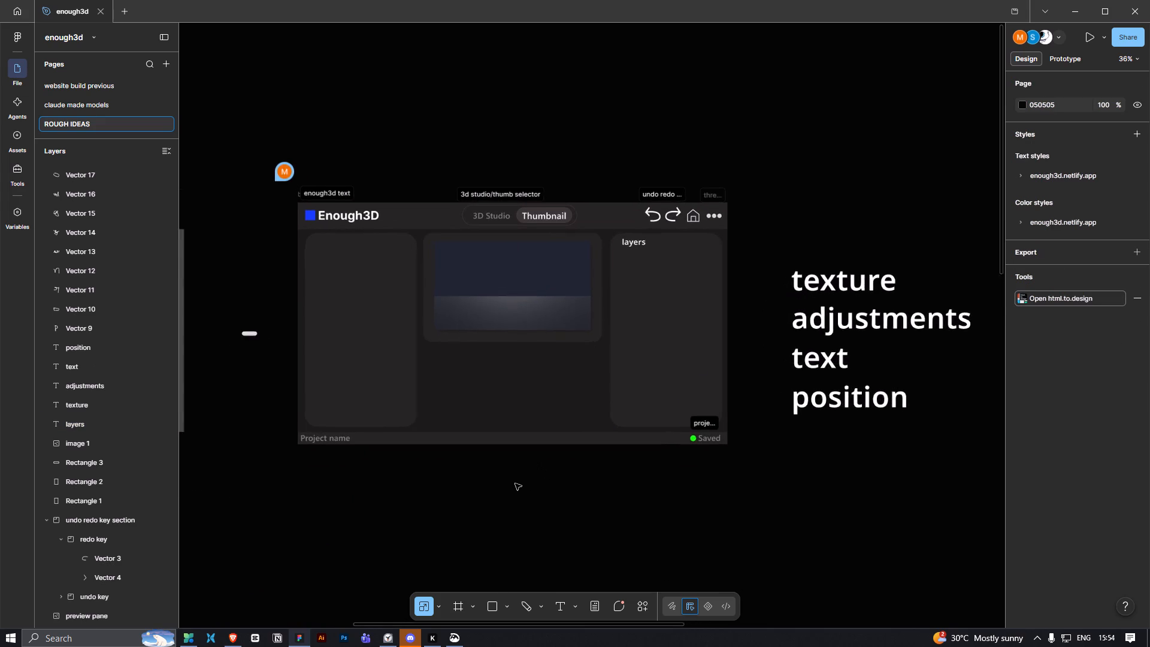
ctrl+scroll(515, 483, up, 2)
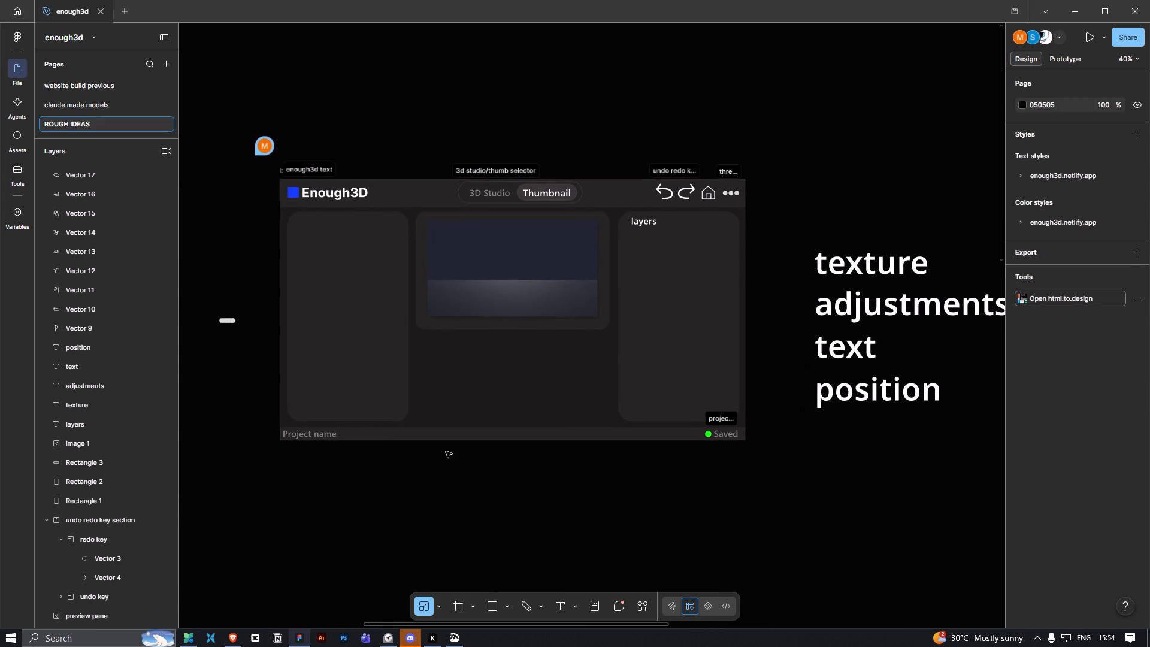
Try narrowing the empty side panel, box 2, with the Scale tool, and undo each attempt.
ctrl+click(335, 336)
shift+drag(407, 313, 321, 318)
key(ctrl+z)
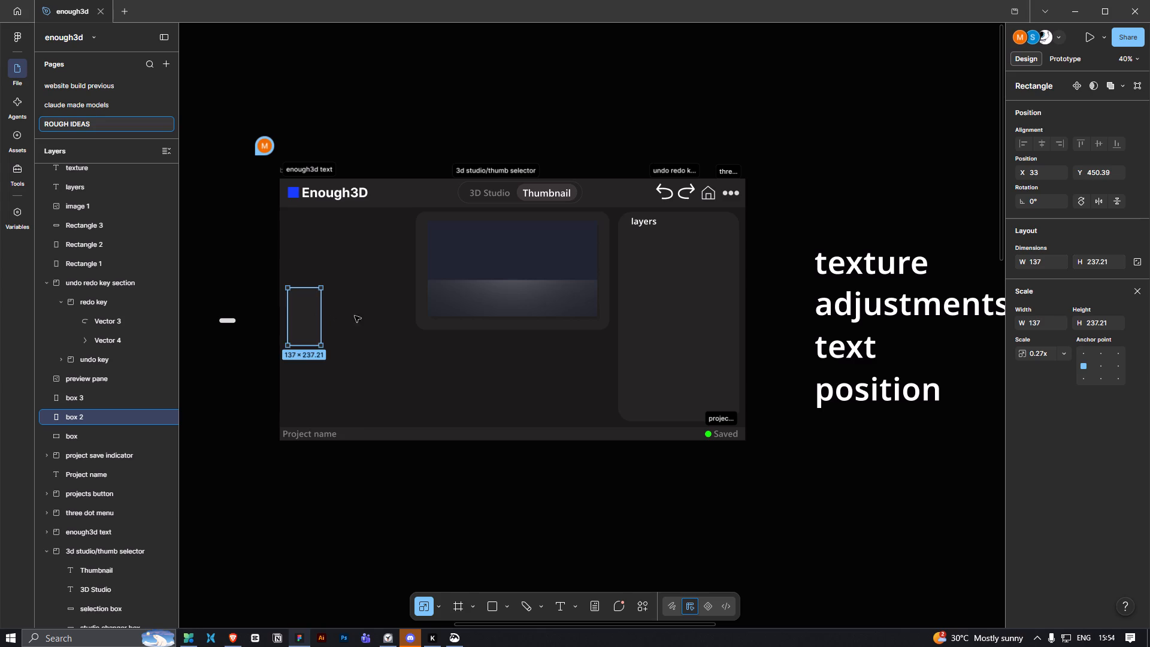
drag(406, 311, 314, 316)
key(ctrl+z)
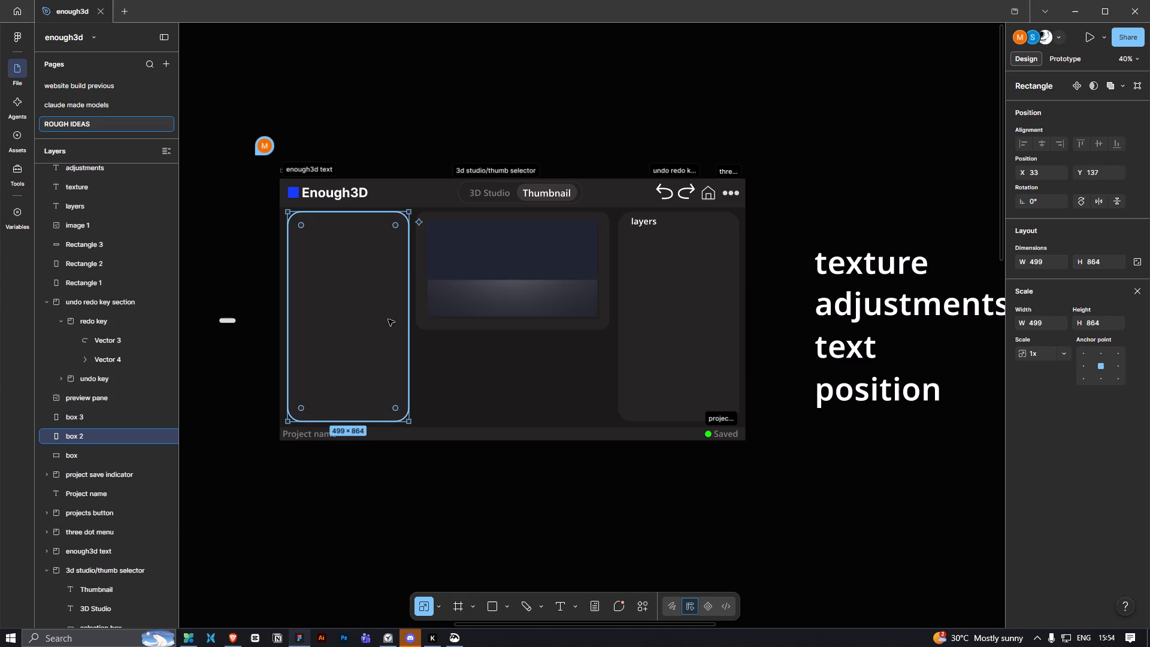
Switch to the Move tool and narrow box 2 to a slim vertical strip, keeping its 864 height.
key(a)
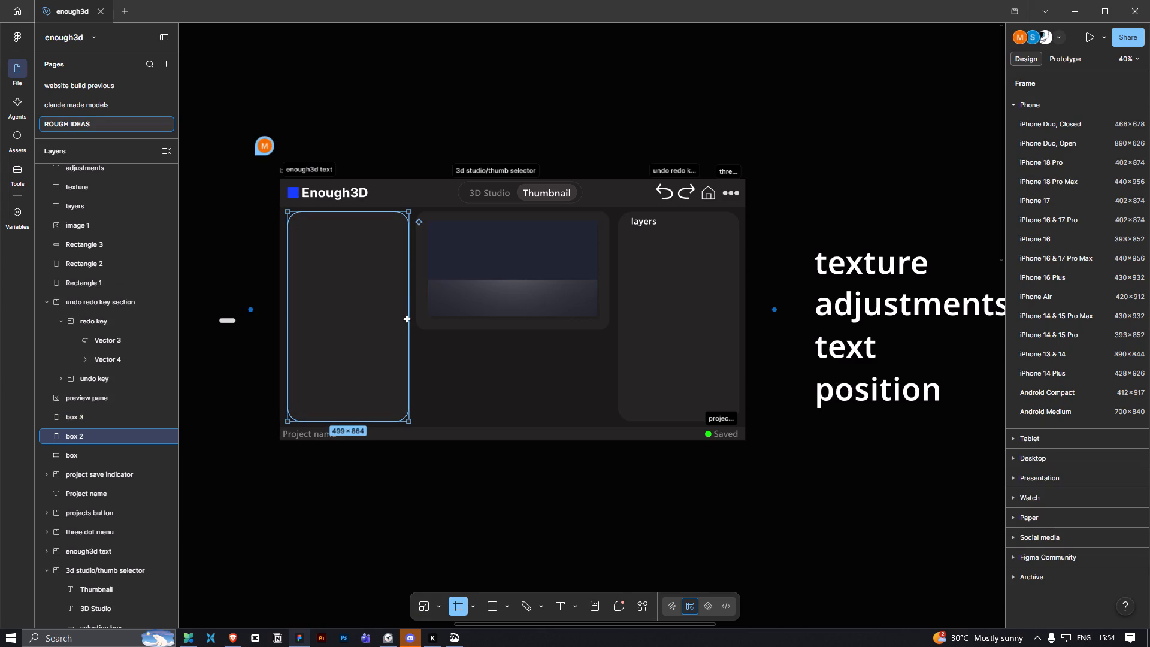
click(432, 607)
key(v)
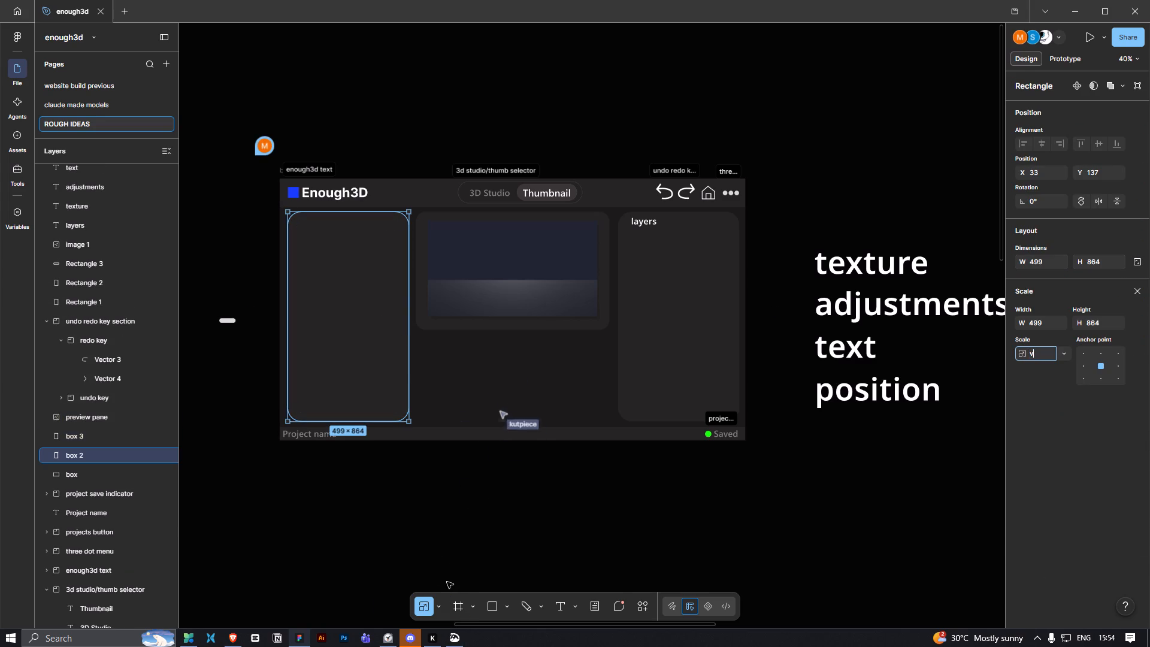
click(443, 608)
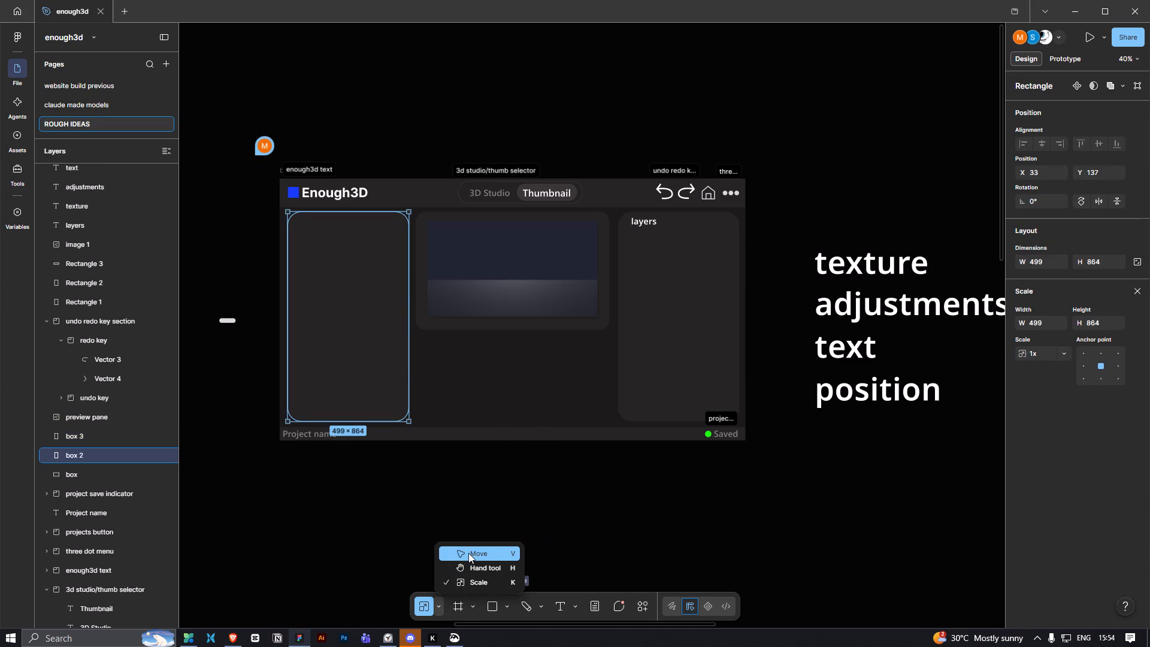
click(468, 553)
drag(412, 374, 322, 382)
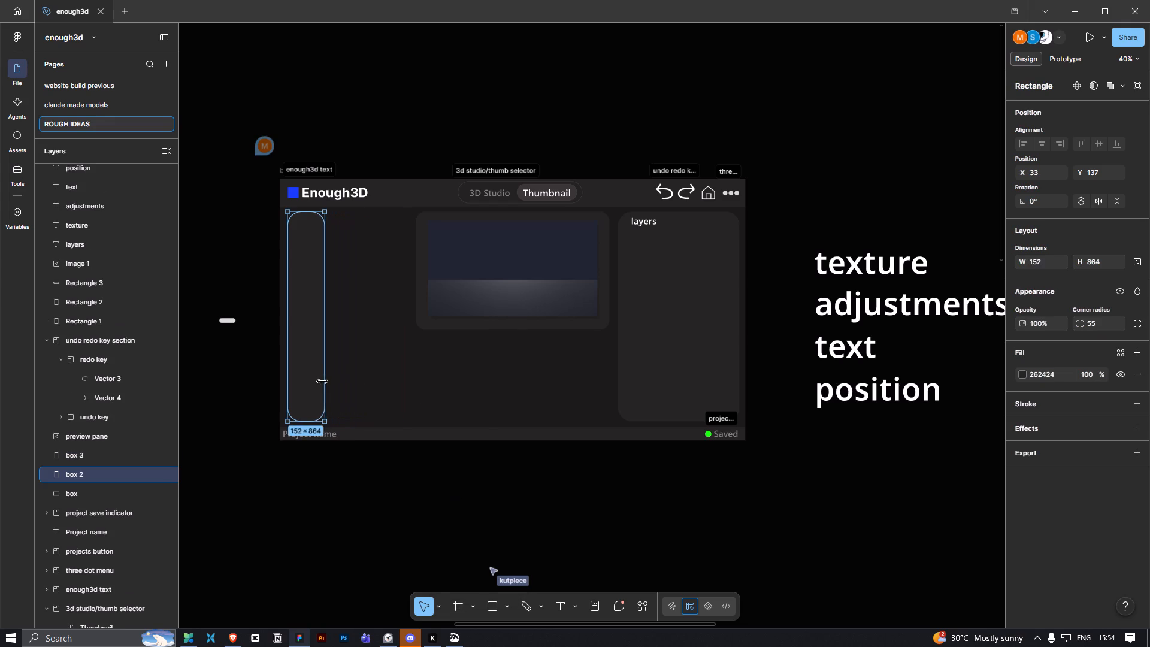
drag(322, 382, 311, 388)
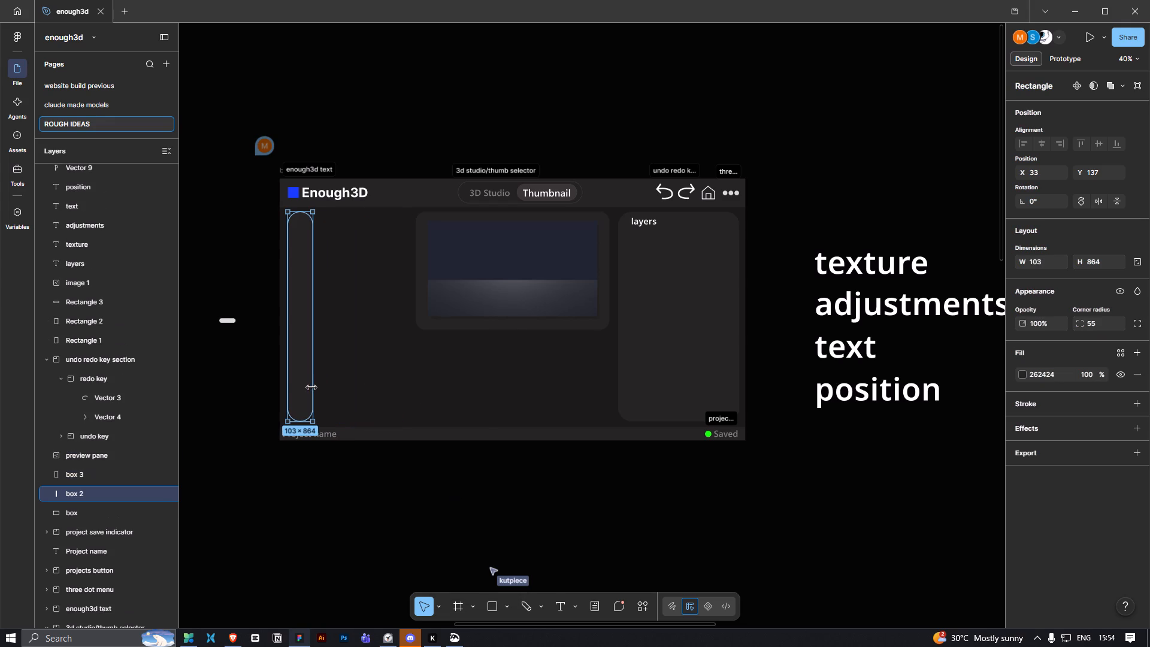
drag(311, 388, 309, 390)
click(337, 488)
click(325, 500)
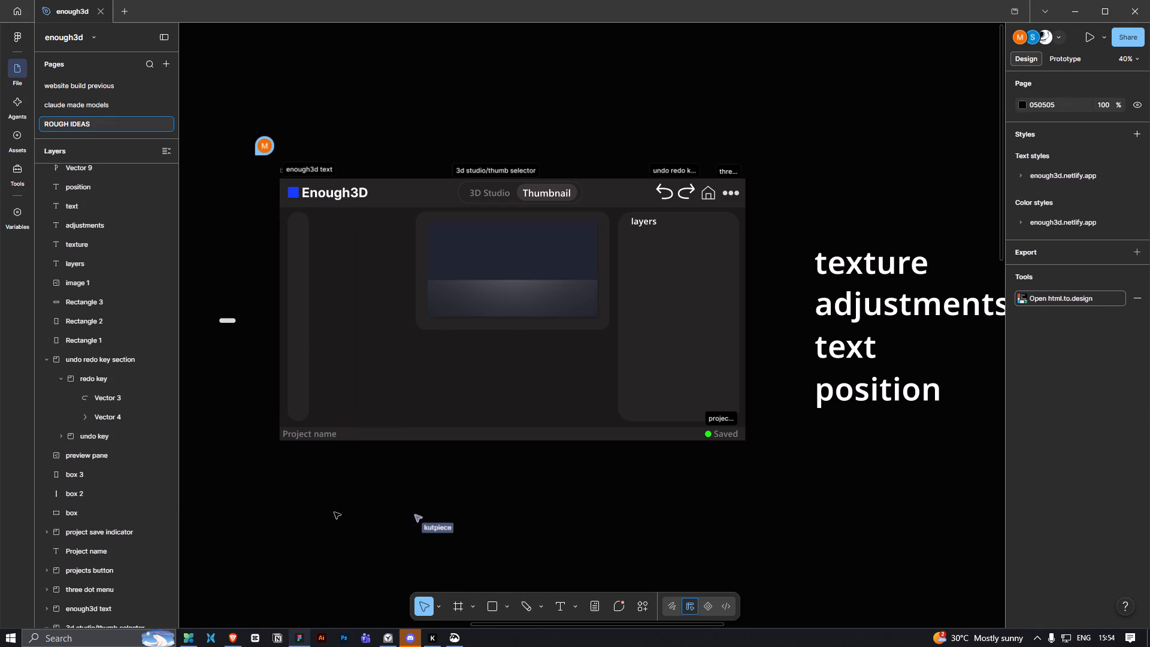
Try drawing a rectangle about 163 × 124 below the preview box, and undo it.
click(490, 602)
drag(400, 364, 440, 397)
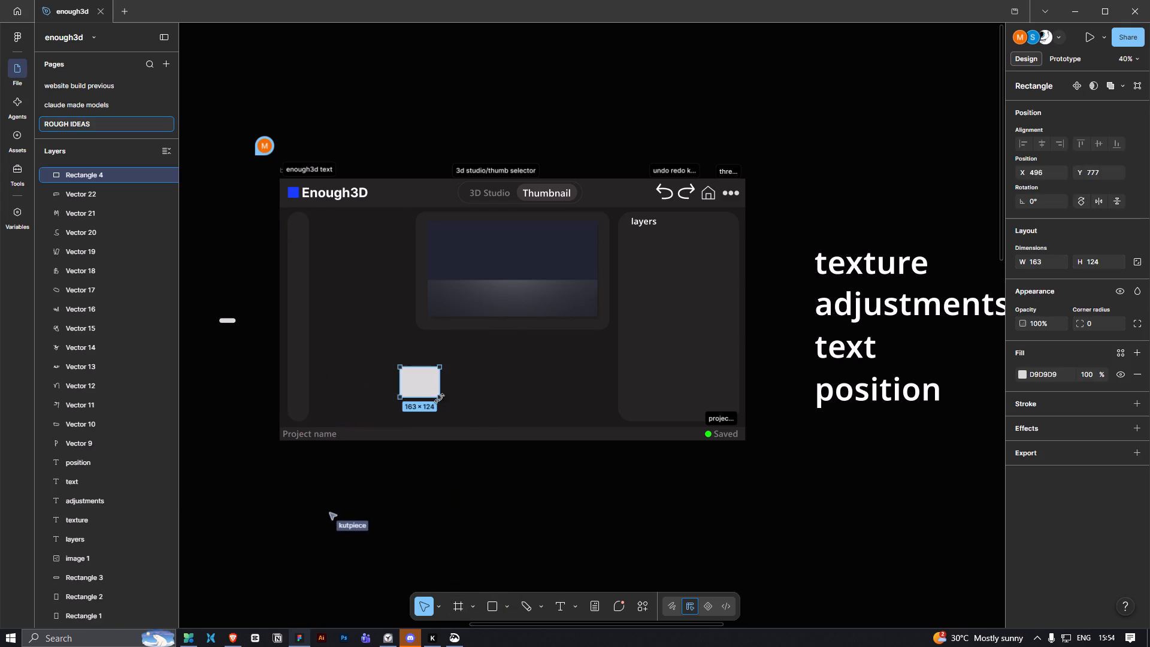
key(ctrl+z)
Place a 100 × 100 rectangle on the empty canvas below the mockup, at about X 718, Y 1306.
click(494, 598)
click(466, 507)
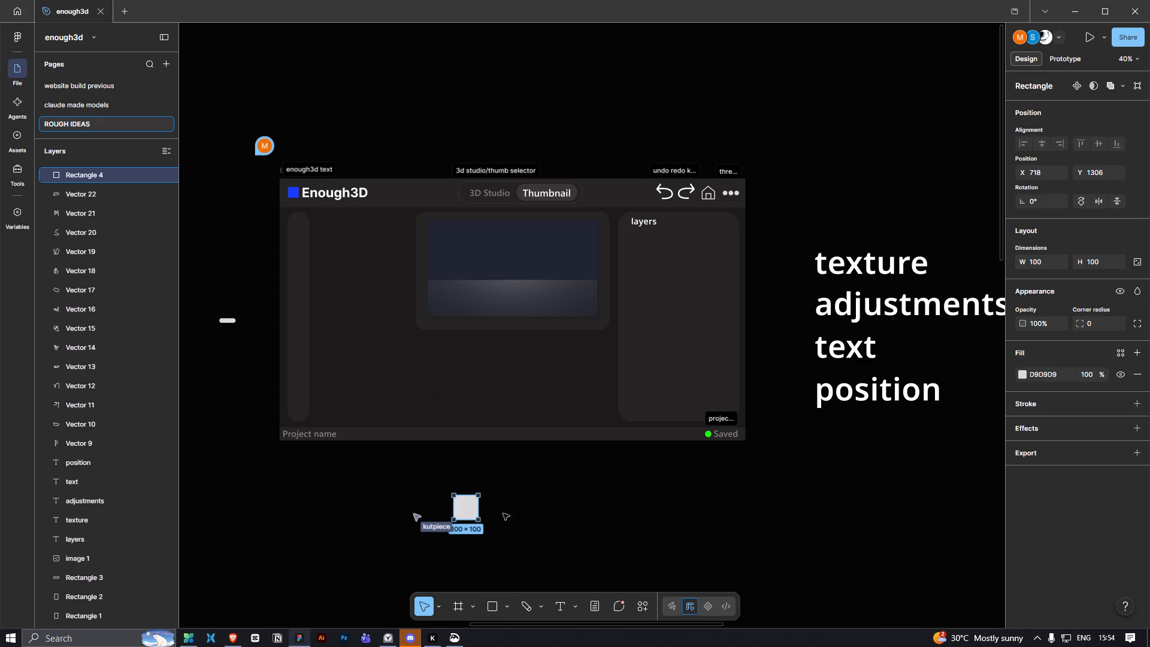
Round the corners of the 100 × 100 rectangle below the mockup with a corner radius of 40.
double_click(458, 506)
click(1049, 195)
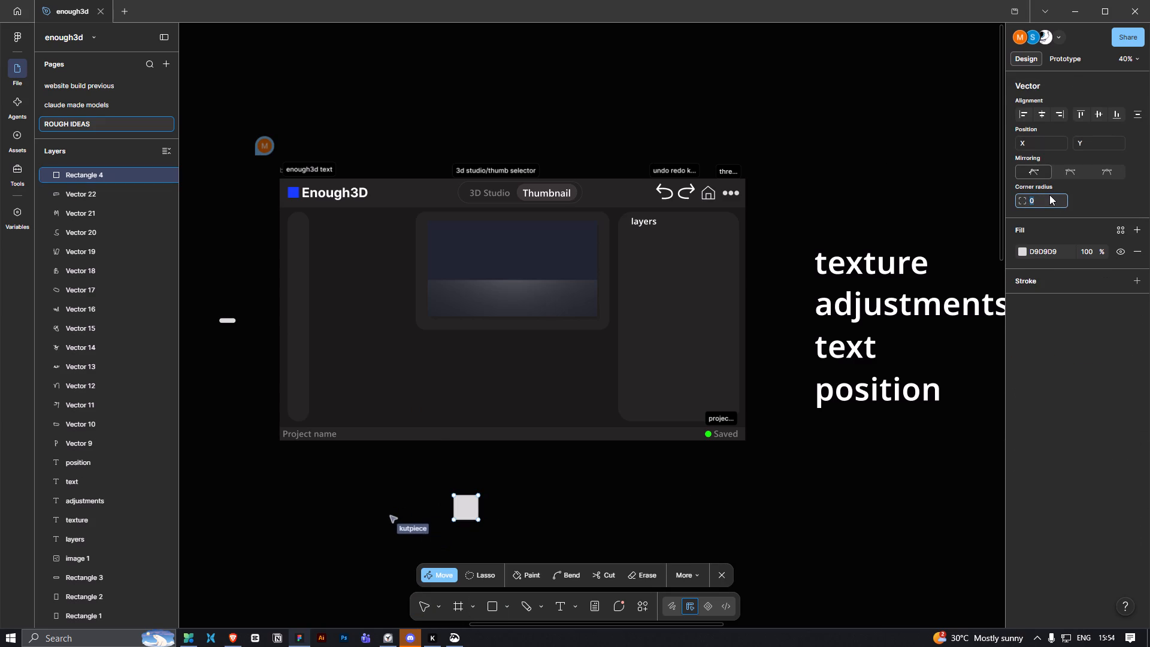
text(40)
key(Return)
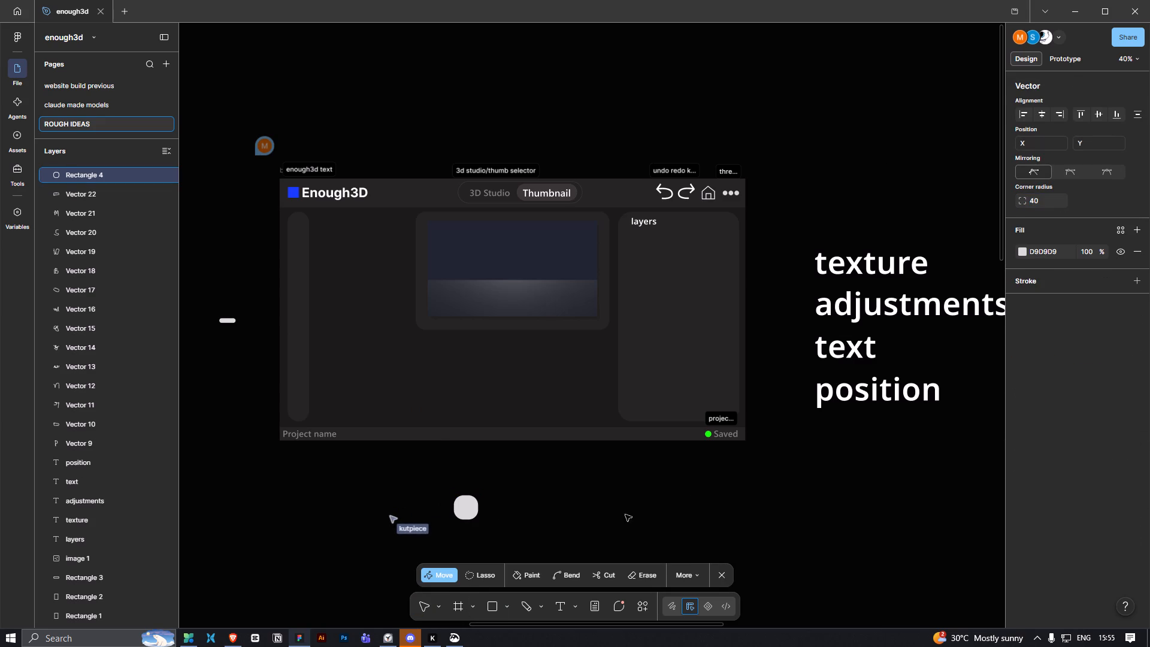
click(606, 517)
Move the rounded rectangle up into the mockup, overlapping the edge of the slim vertical strip.
drag(467, 512, 404, 456)
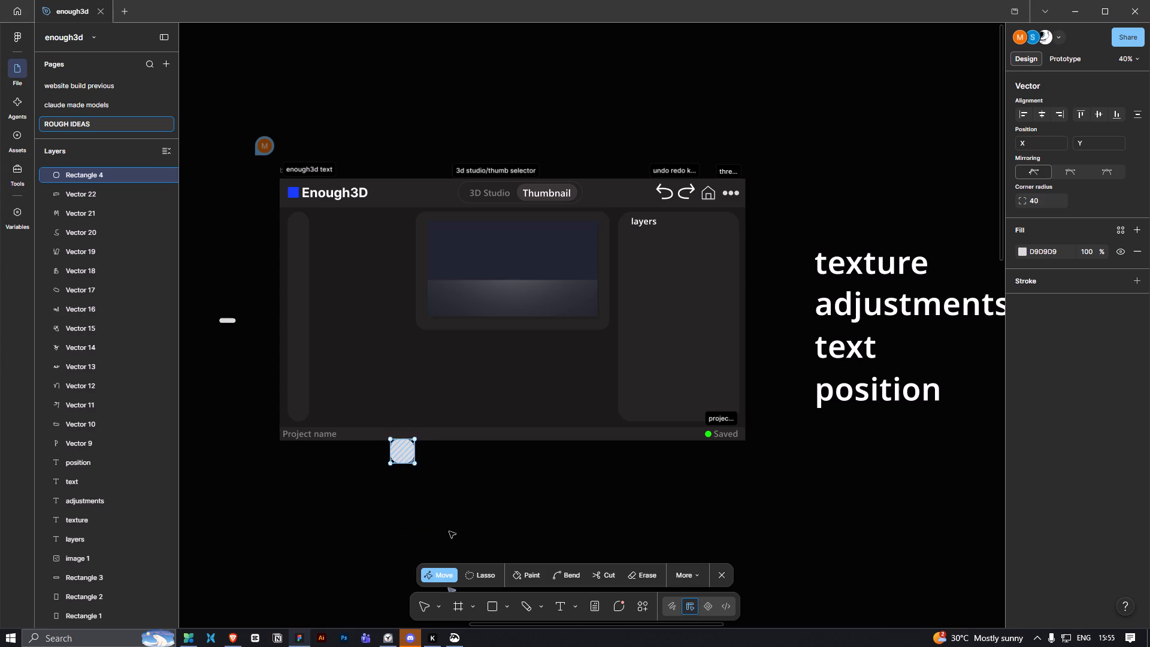
click(449, 529)
drag(407, 452, 321, 264)
Leave vector editing and shrink the rounded rectangle proportionally to 47 × 47.
ctrl+scroll(429, 325, up, 2)
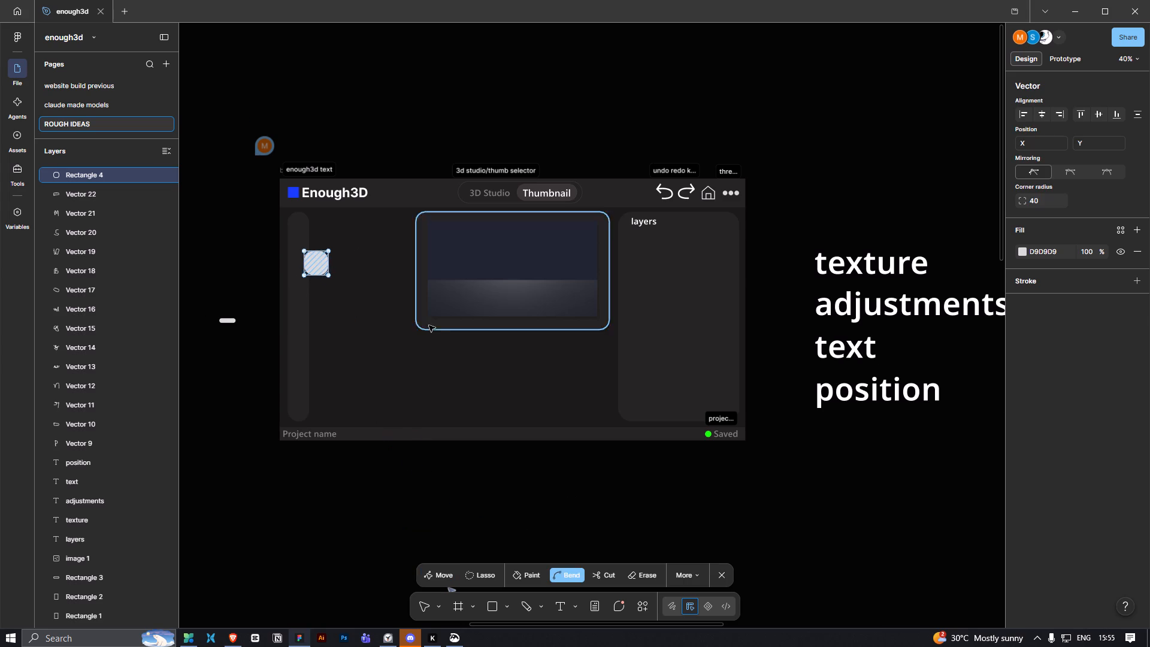
ctrl+scroll(429, 325, up, 6)
key(space)
key(space)
key(space)
drag(347, 303, 603, 404)
ctrl+scroll(429, 337, up, 4)
key(space)
drag(464, 298, 500, 380)
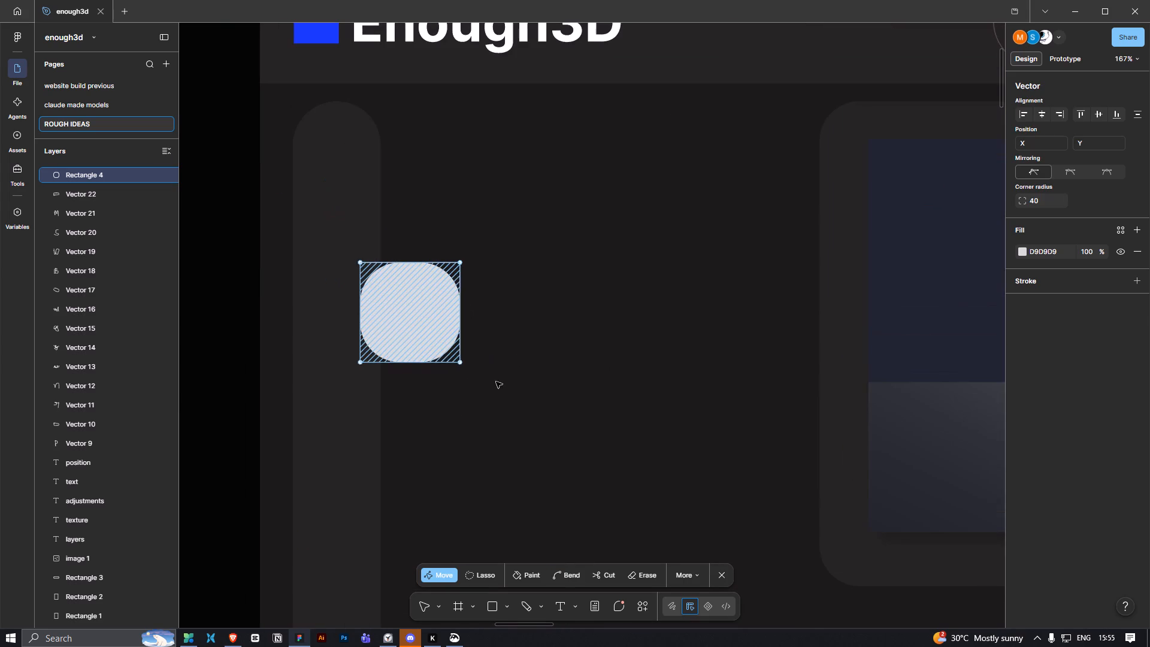
key(Escape)
alt+shift+click(459, 364)
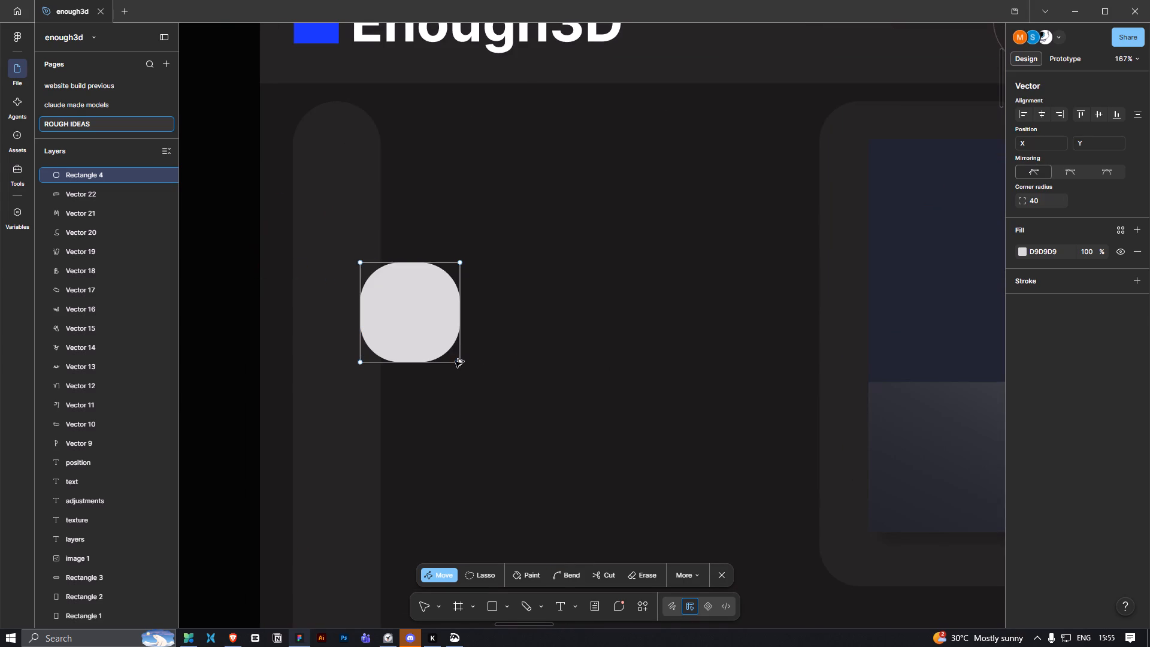
key(ctrl+z)
key(ctrl+z)
key(grave)
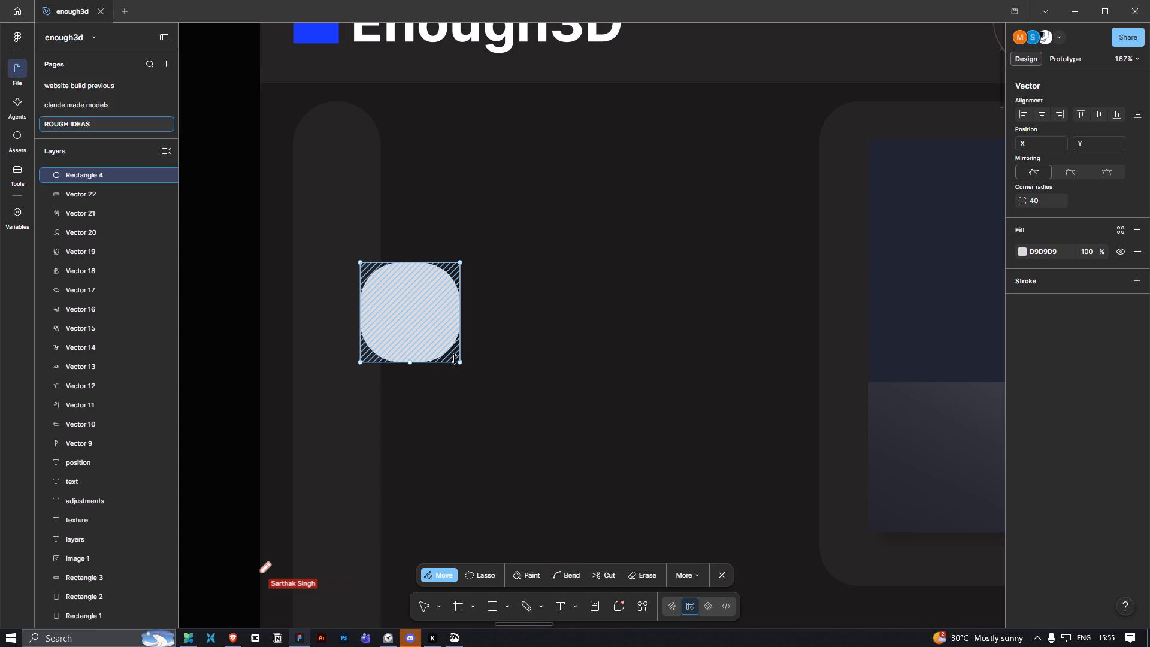
key(Escape)
key(Escape)
alt+shift+drag(459, 365, 434, 352)
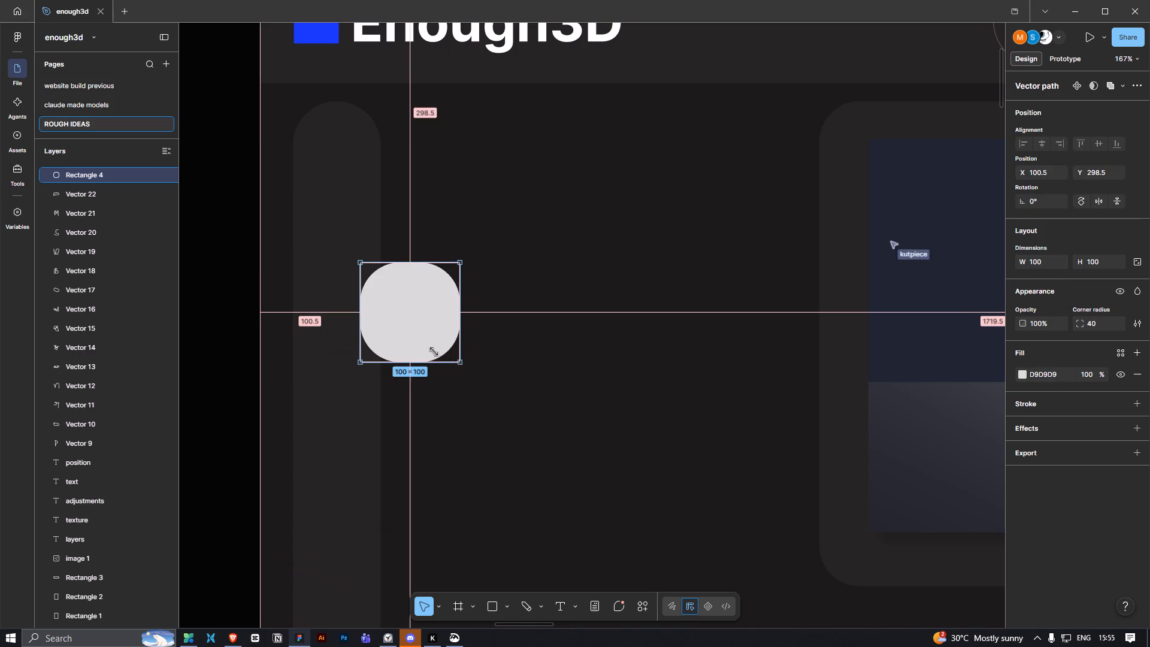
alt+shift+drag(434, 352, 407, 332)
Move the 47 × 47 shape to the upper end of the slim strip, centred across its width at X 53.
drag(420, 319, 339, 216)
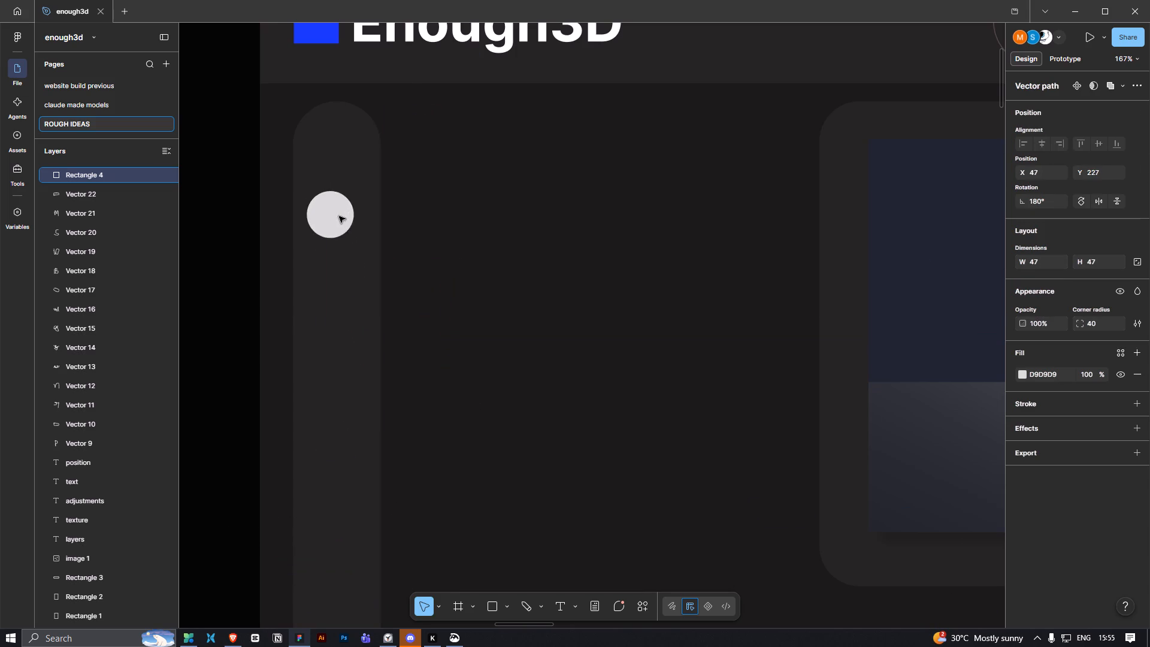
drag(339, 216, 347, 182)
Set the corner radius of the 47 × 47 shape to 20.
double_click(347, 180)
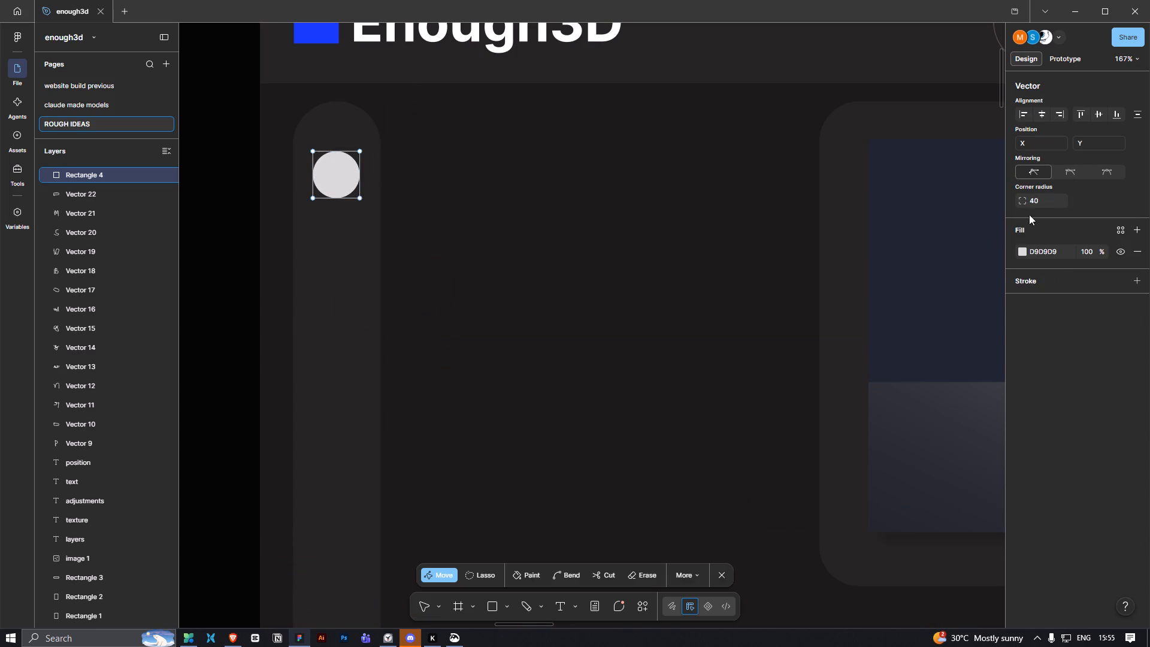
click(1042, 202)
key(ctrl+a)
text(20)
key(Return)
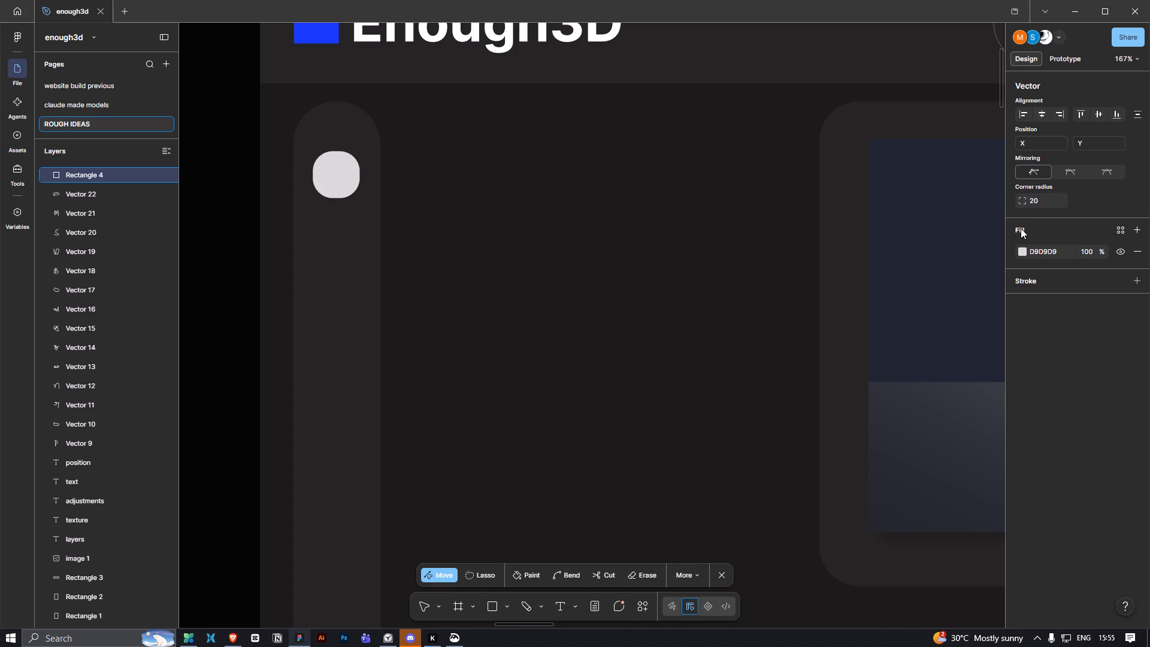
Set the corner radius of the 47 × 47 shape to 10 and leave vector editing.
click(1037, 186)
drag(1037, 192, 1037, 201)
click(1037, 201)
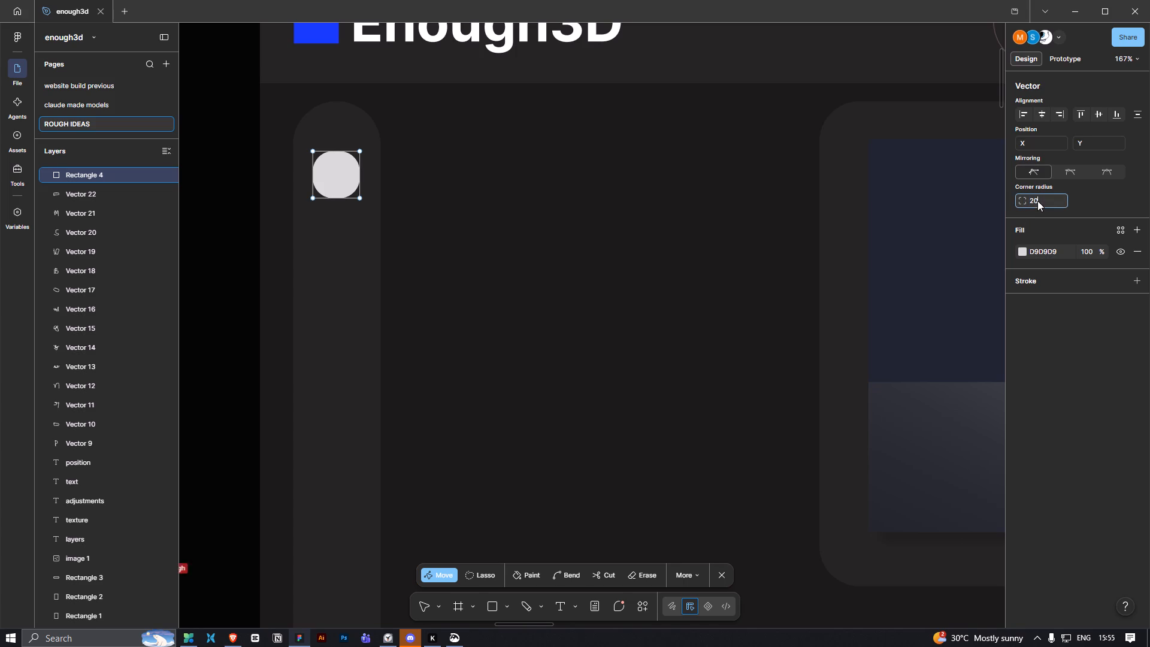
key(ctrl+a)
text(10)
key(Return)
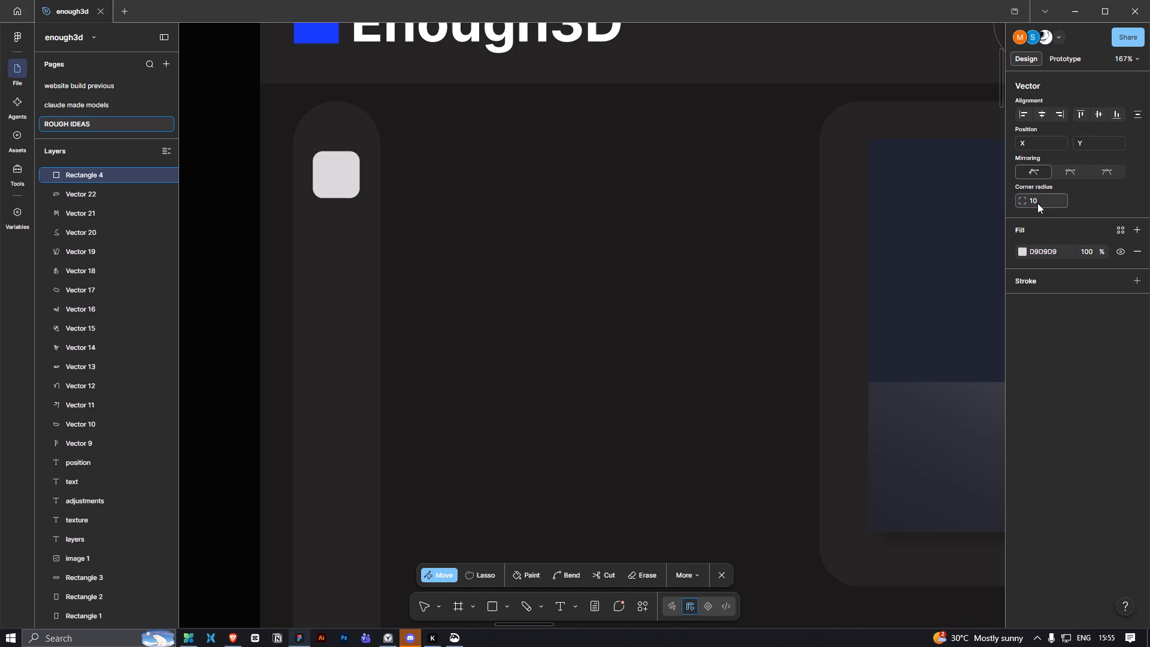
click(351, 170)
key(Escape)
key(Escape)
Set the rounded square at Y 191 and duplicate it three times down the strip with 12 spacing.
click(349, 185)
click(341, 188)
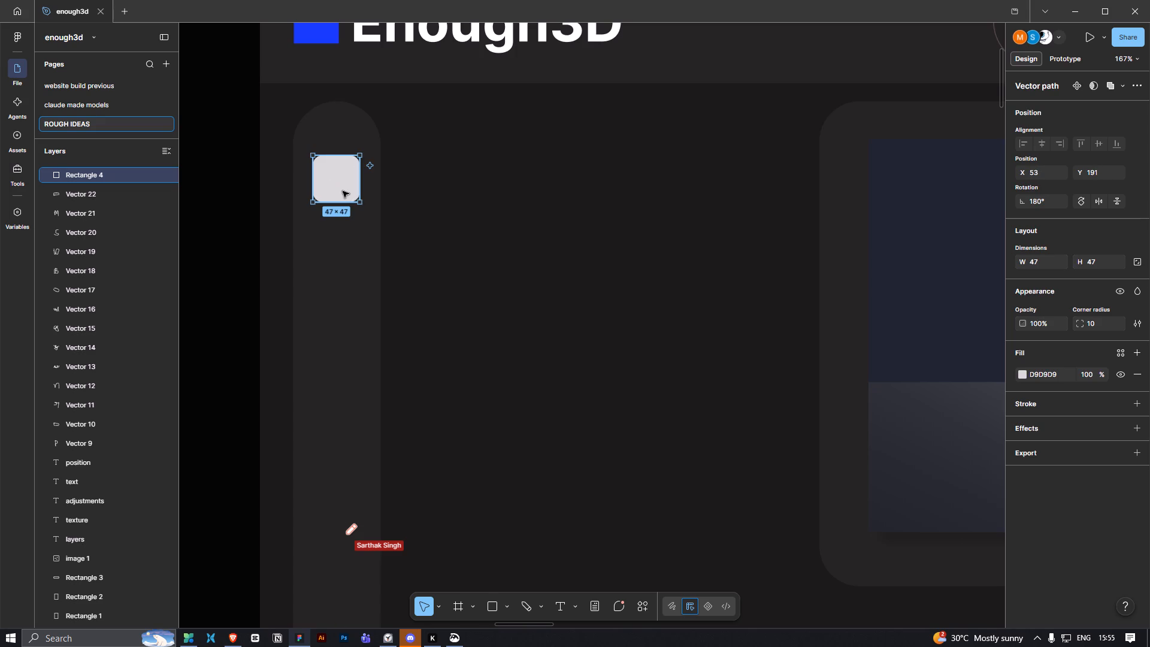
alt+shift+drag(341, 189, 339, 247)
alt+shift+drag(339, 247, 339, 319)
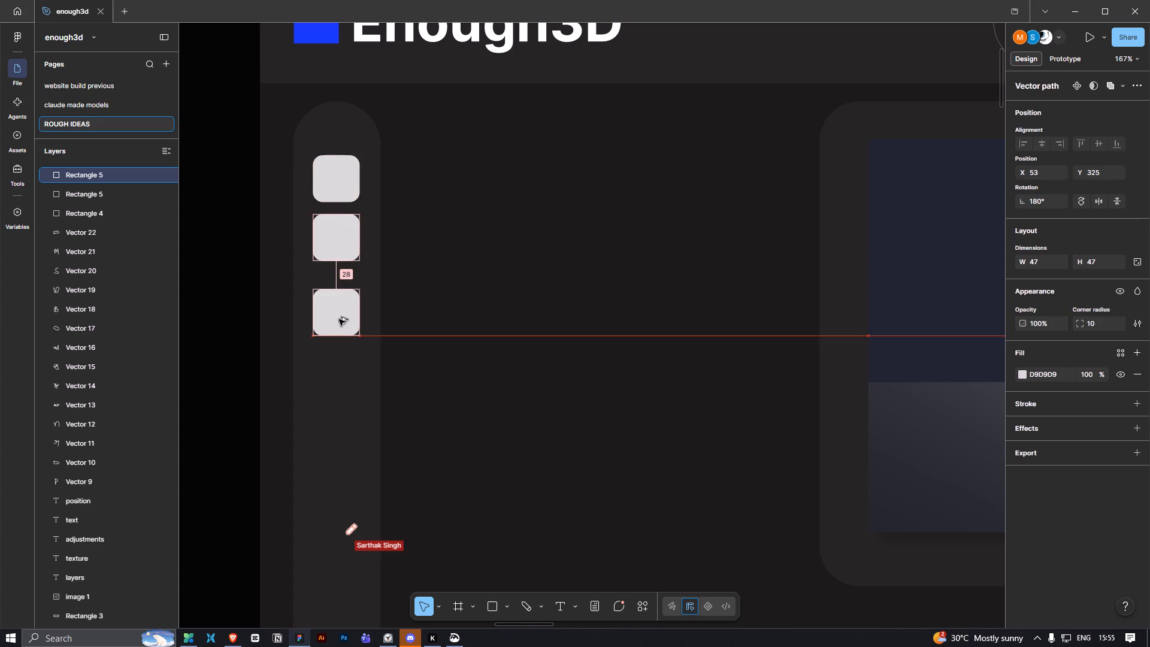
alt+shift+drag(339, 319, 340, 309)
alt+shift+drag(340, 305, 339, 367)
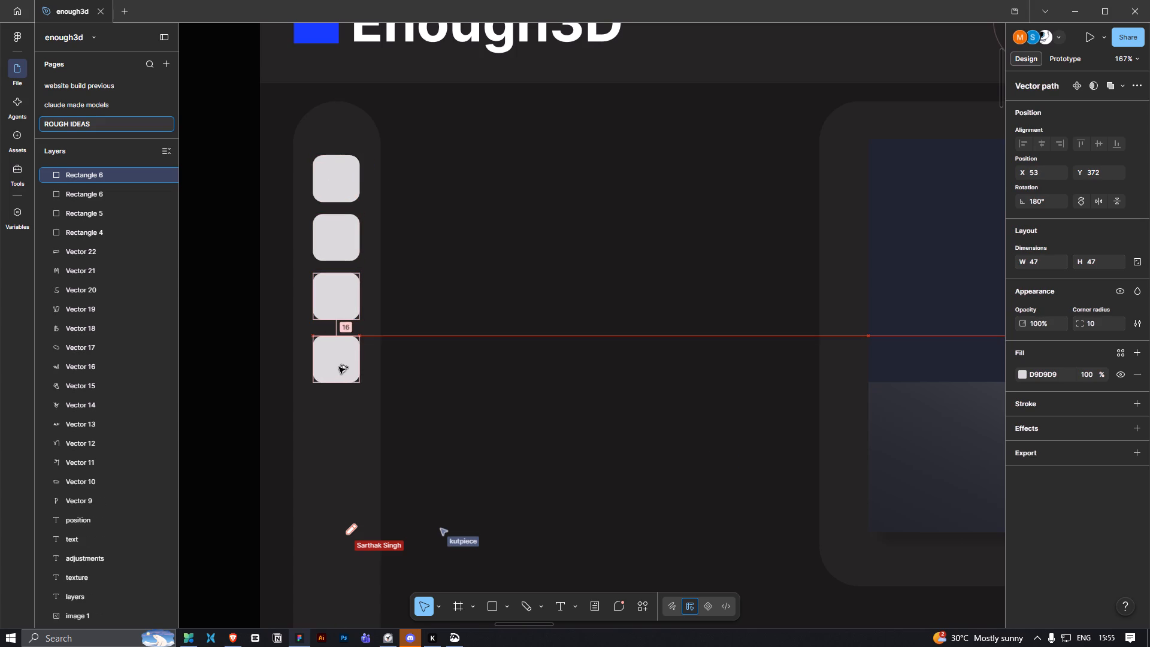
alt+shift+drag(339, 367, 340, 364)
Select the four rounded squares and duplicate them directly below to form an evenly spaced column of eight.
alt+scroll(344, 377, down, 3)
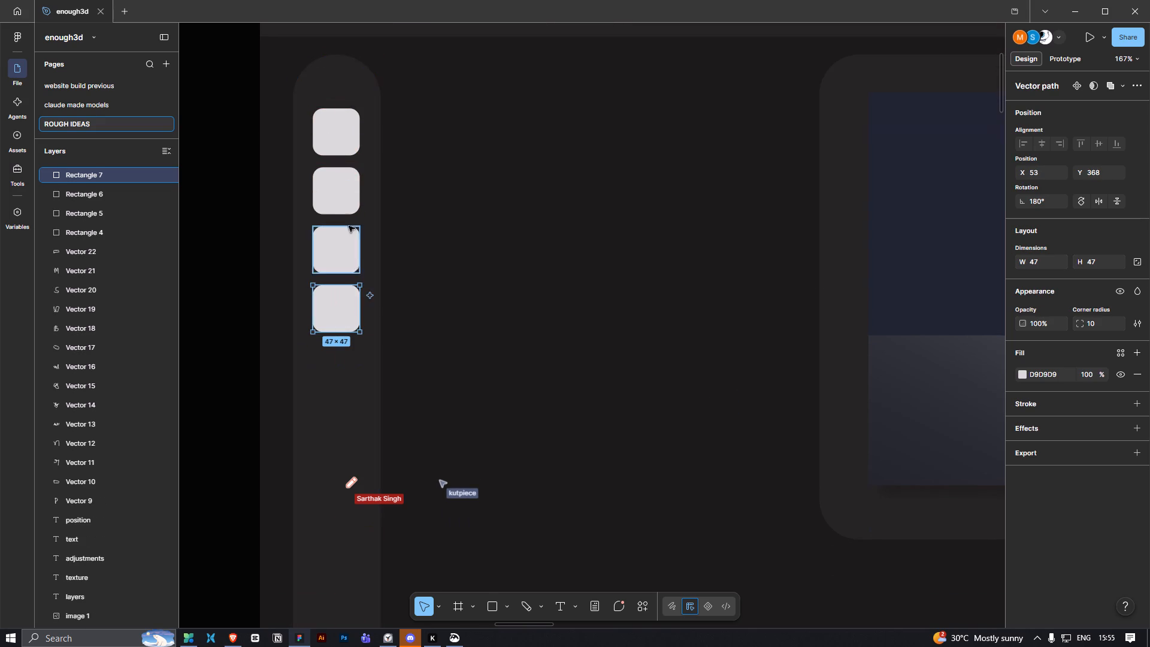
ctrl+click(344, 147)
ctrl+shift+click(338, 203)
ctrl+shift+click(344, 252)
ctrl+shift+click(339, 319)
scroll(381, 336, down, 3)
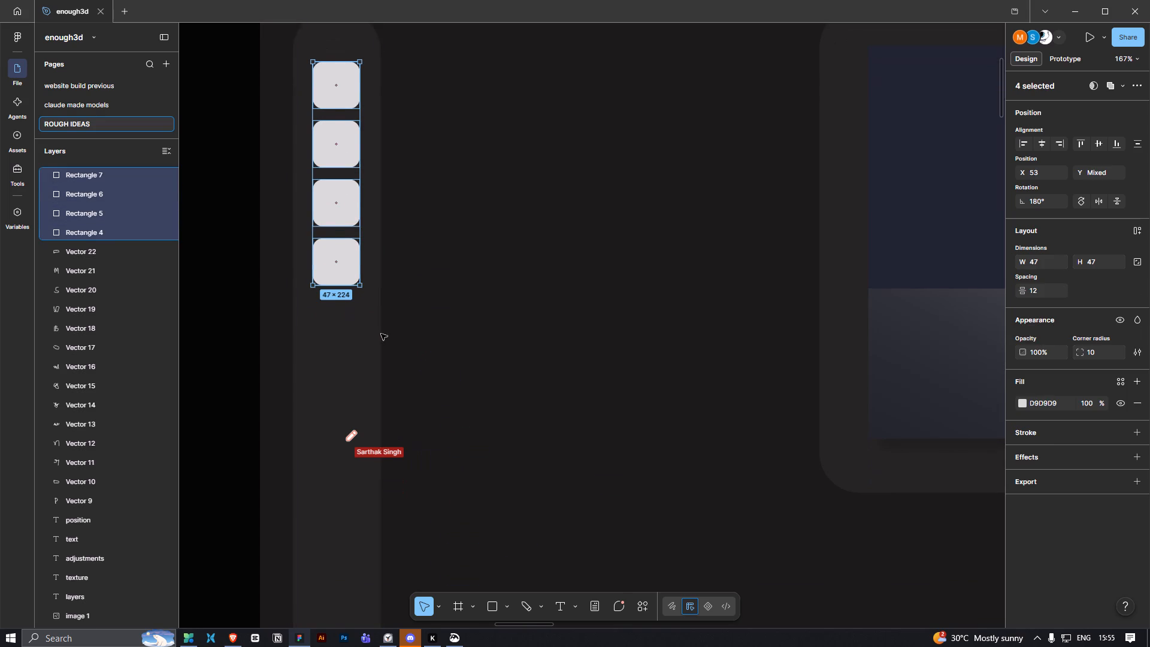
alt+shift+drag(347, 215, 338, 467)
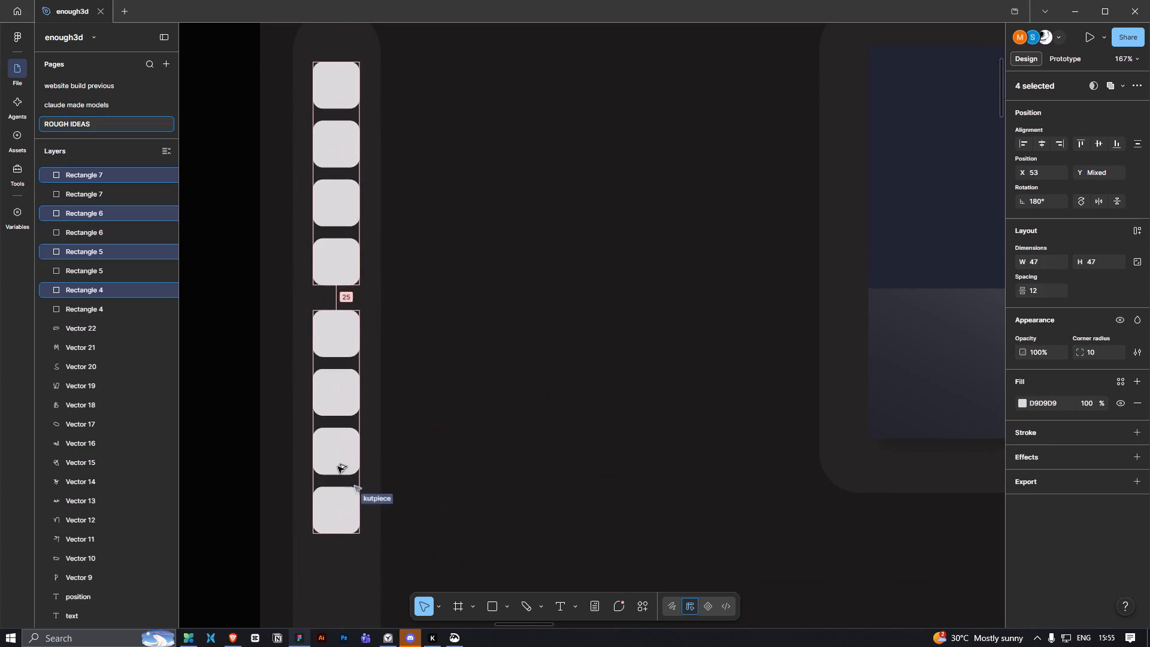
alt+shift+drag(338, 467, 339, 449)
click(460, 415)
Examine the column of rounded squares in the context of the whole mockup.
ctrl+scroll(460, 419, down, 12)
key(space)
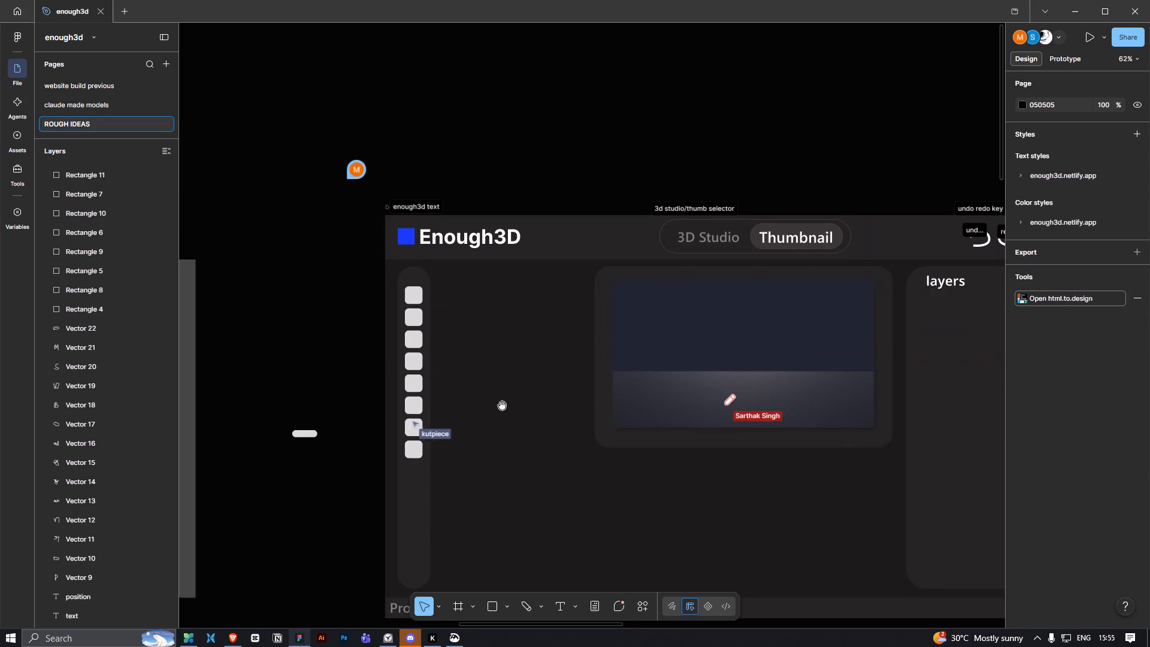
drag(528, 421, 458, 408)
key(space)
scroll(303, 365, down, 3)
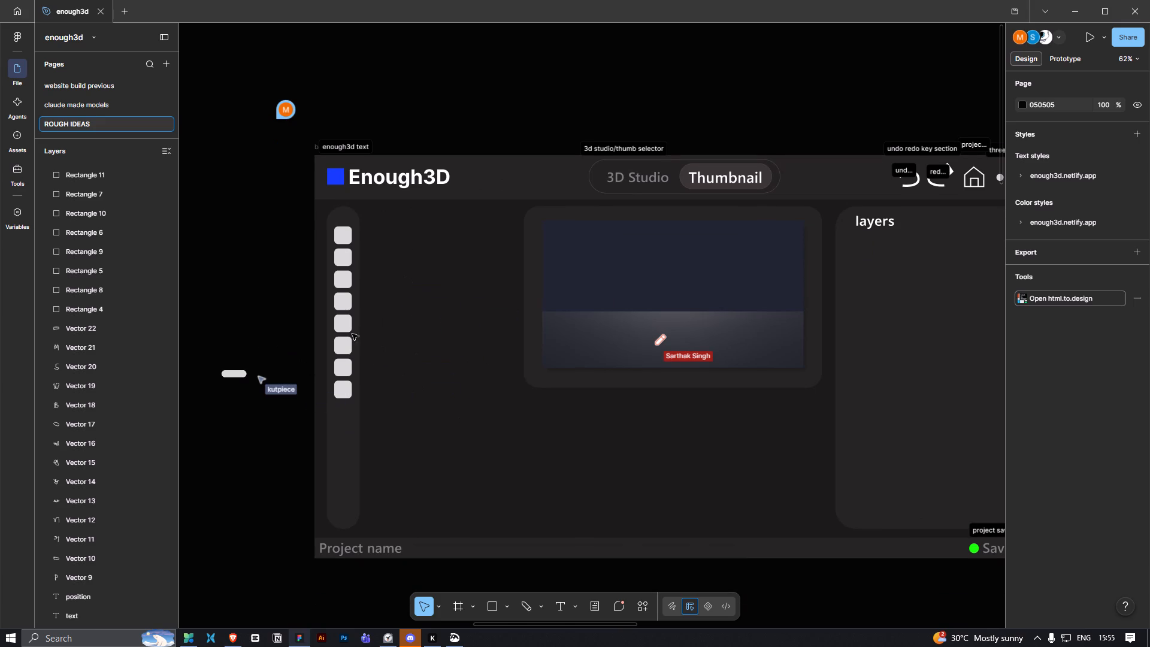
click(347, 329)
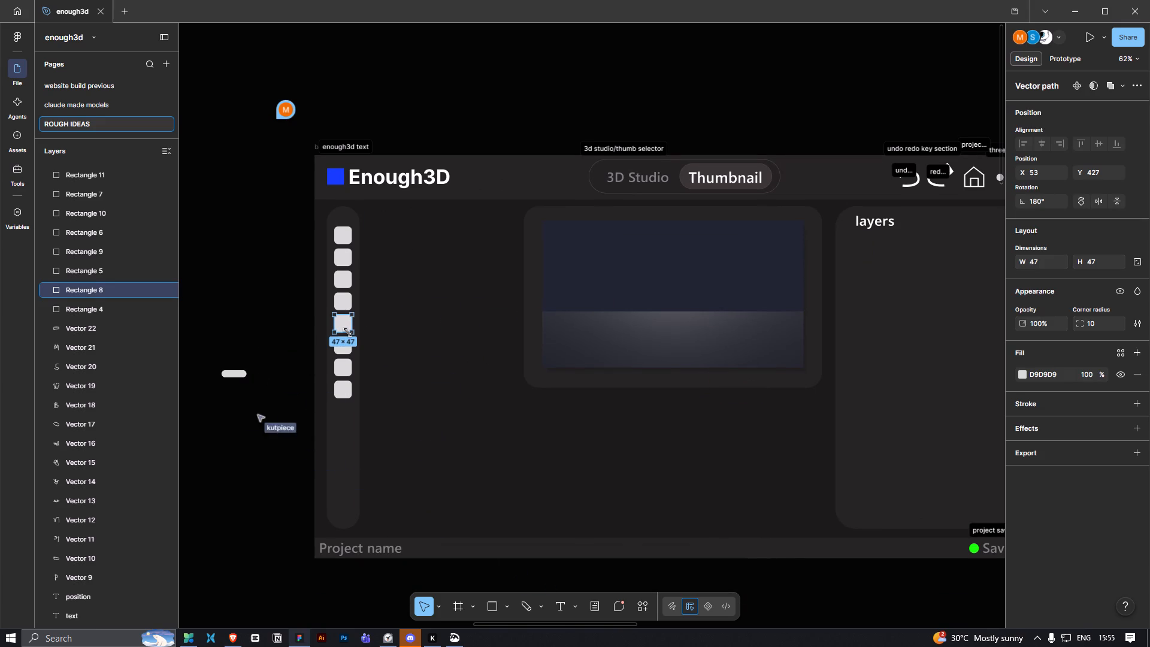
click(291, 300)
ctrl+scroll(291, 305, down, 3)
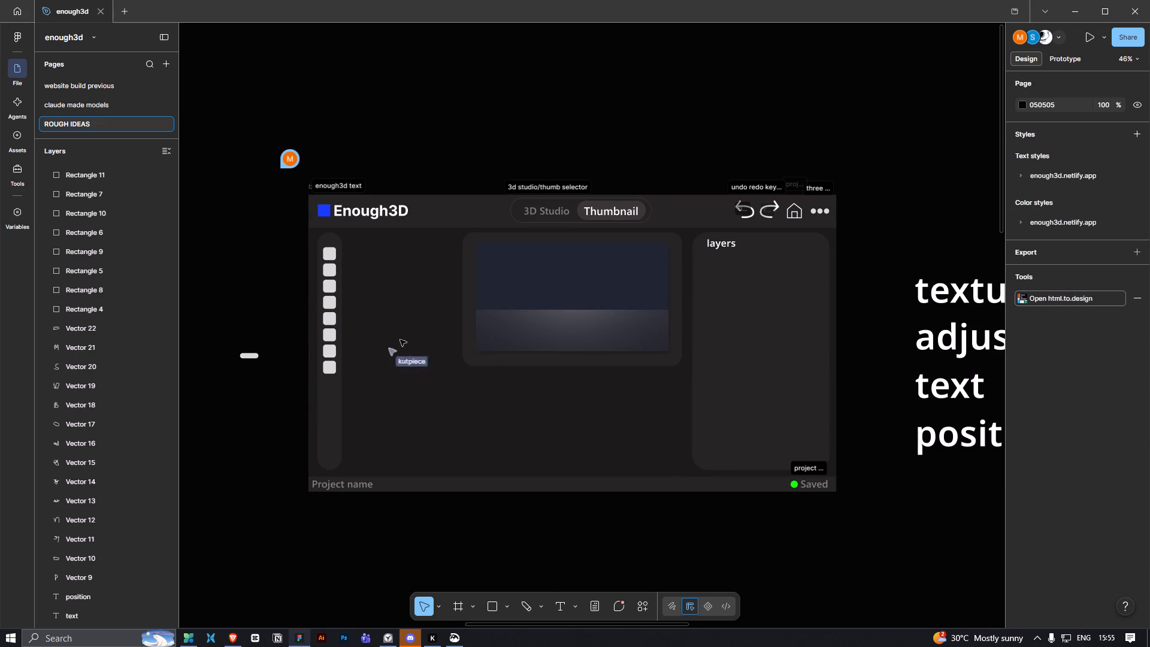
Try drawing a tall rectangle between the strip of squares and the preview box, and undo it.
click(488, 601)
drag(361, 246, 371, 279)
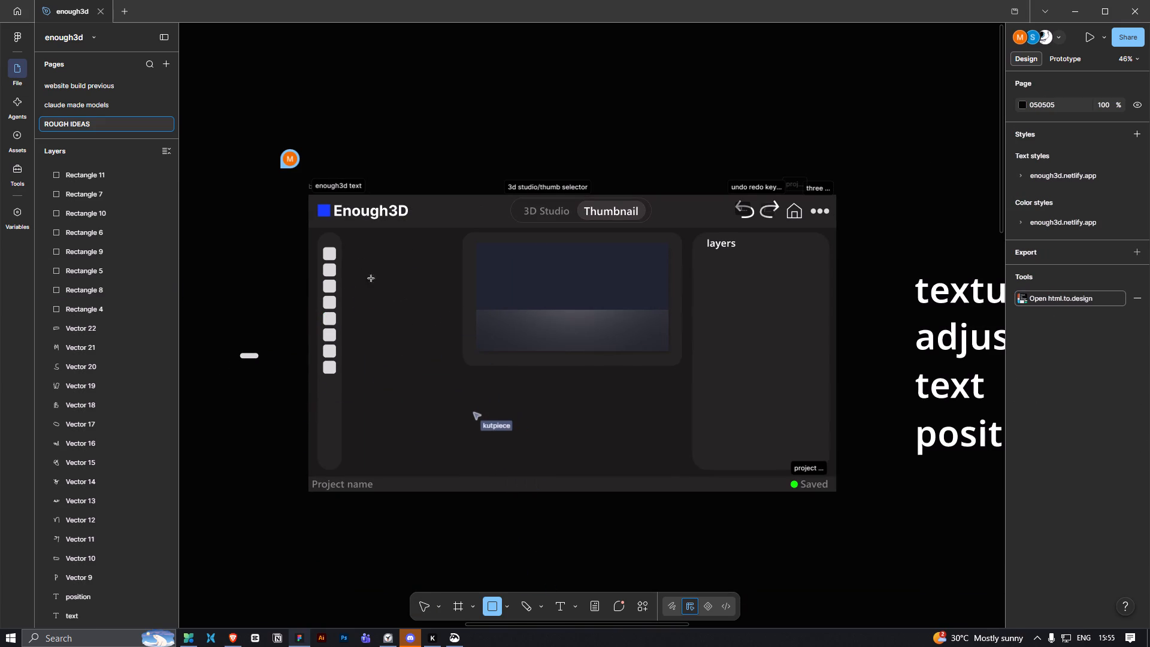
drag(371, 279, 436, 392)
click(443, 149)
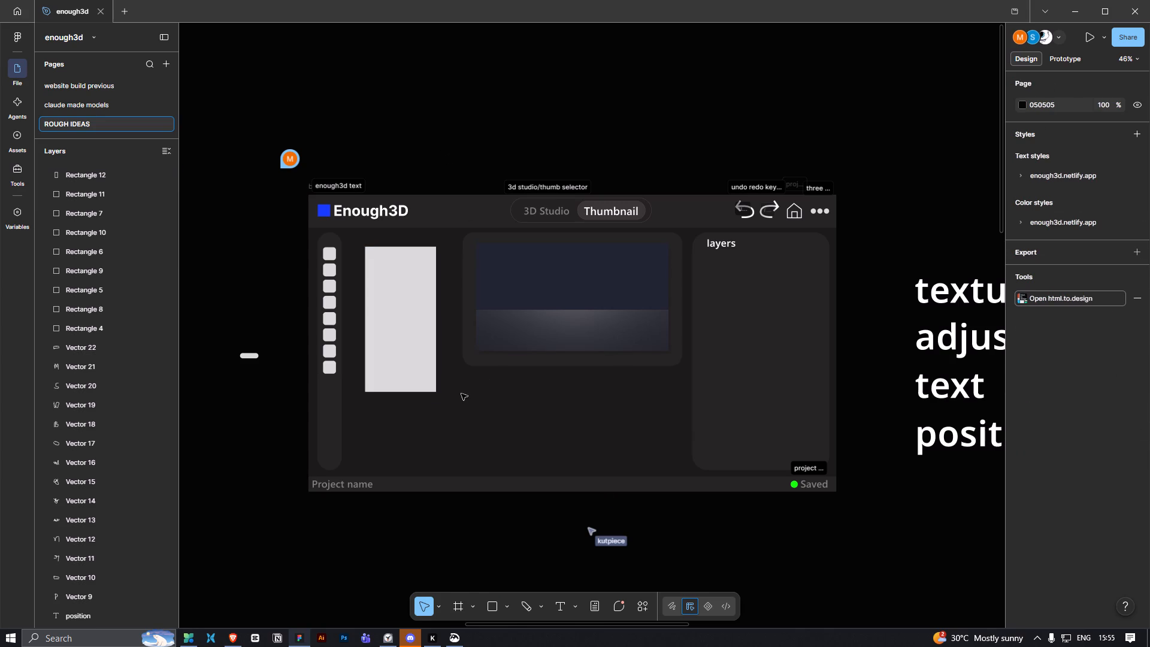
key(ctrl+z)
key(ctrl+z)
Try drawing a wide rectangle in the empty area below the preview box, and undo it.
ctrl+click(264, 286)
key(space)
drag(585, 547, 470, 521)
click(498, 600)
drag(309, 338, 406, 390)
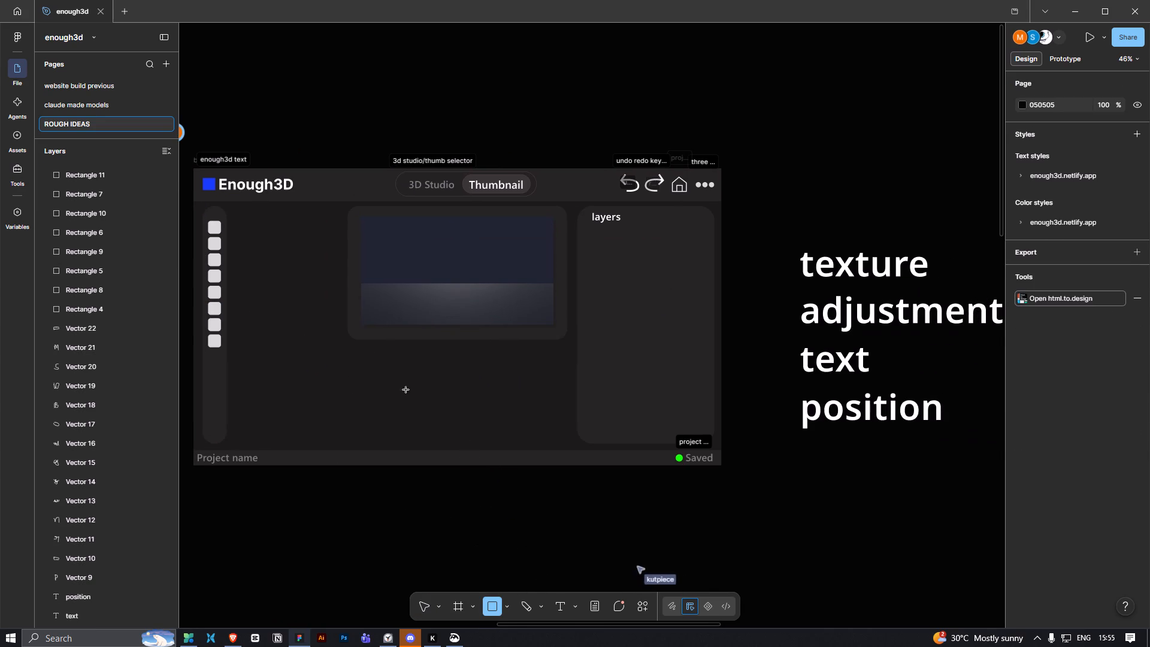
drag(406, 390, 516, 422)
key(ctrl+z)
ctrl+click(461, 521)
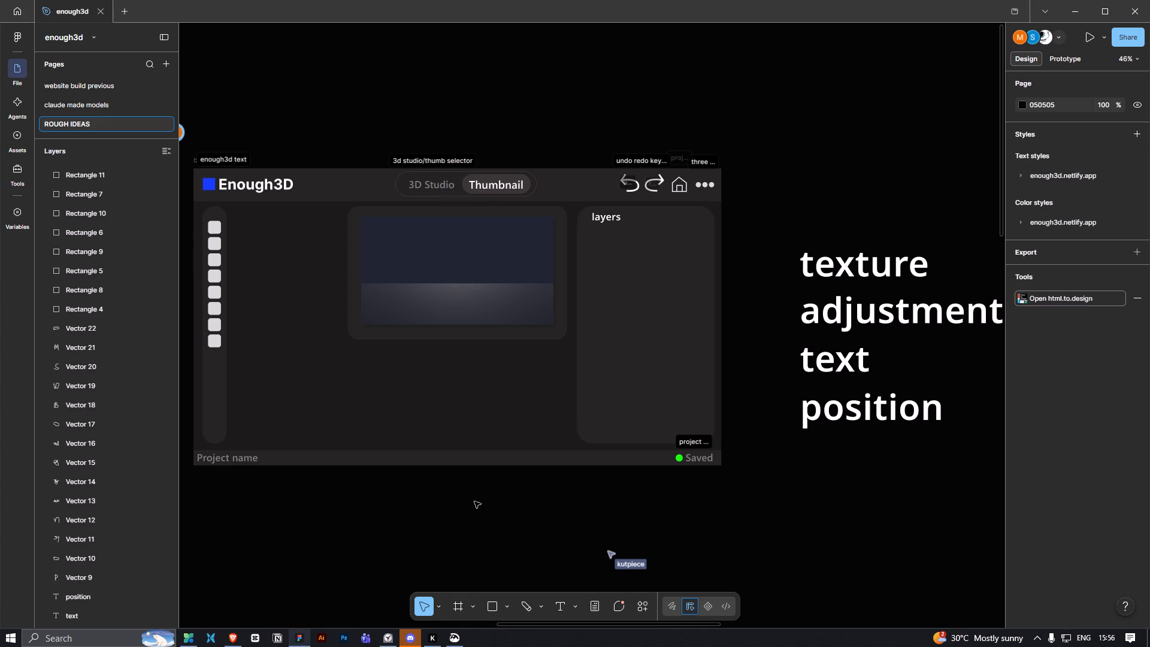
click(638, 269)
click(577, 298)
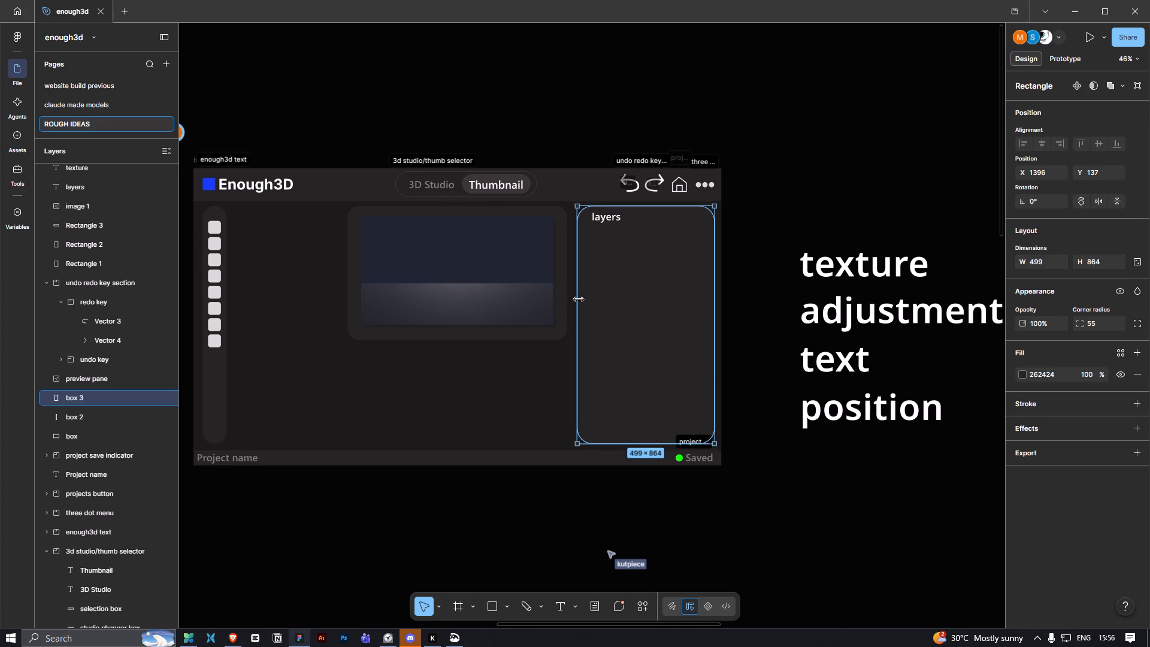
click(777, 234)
Draw a rectangle about 405 × 87 in box 3 and place it just below the layers label at X 1449.
ctrl+scroll(660, 305, up, 3)
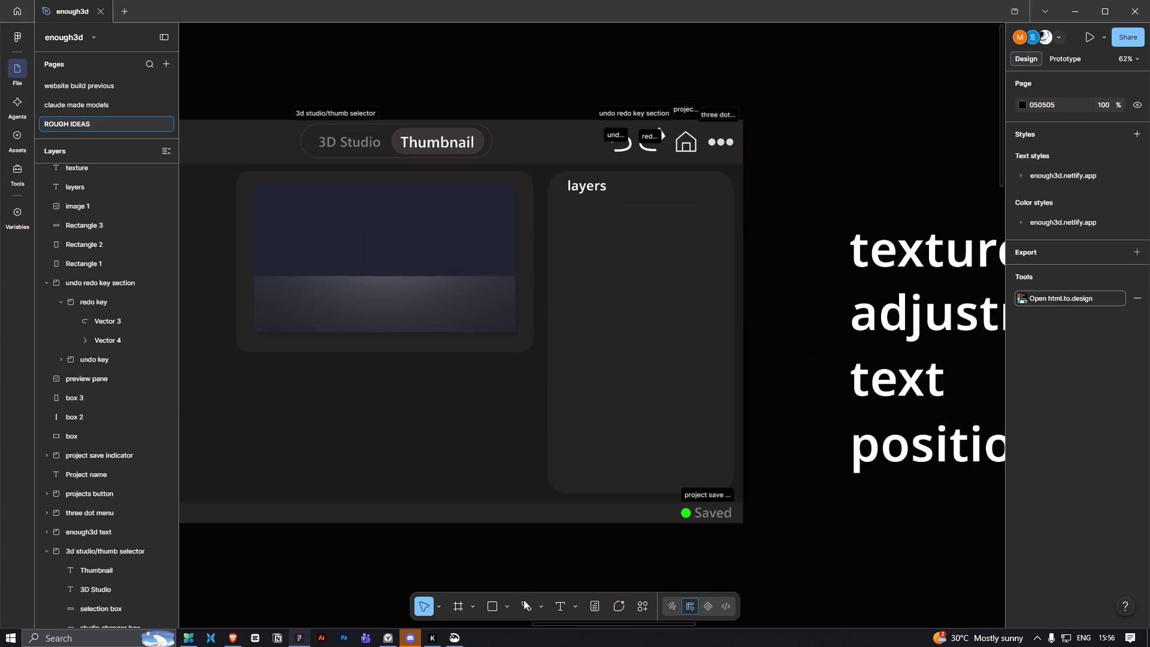
click(488, 606)
shift+drag(568, 211, 716, 225)
drag(671, 366, 671, 247)
drag(672, 238, 674, 220)
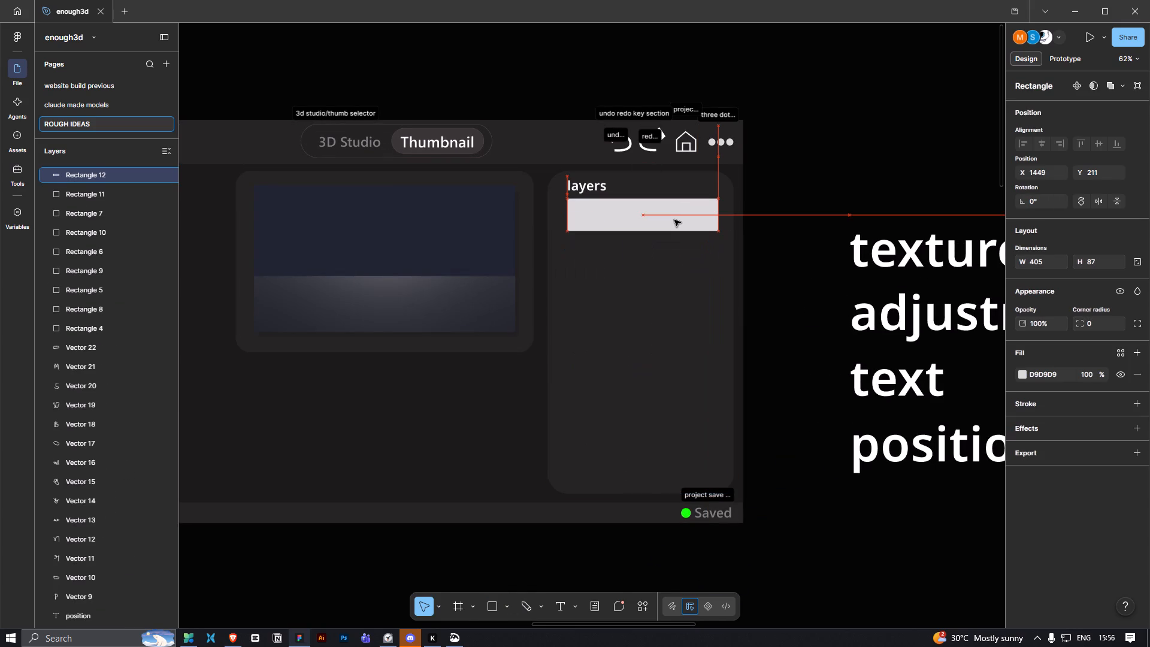
drag(674, 220, 673, 225)
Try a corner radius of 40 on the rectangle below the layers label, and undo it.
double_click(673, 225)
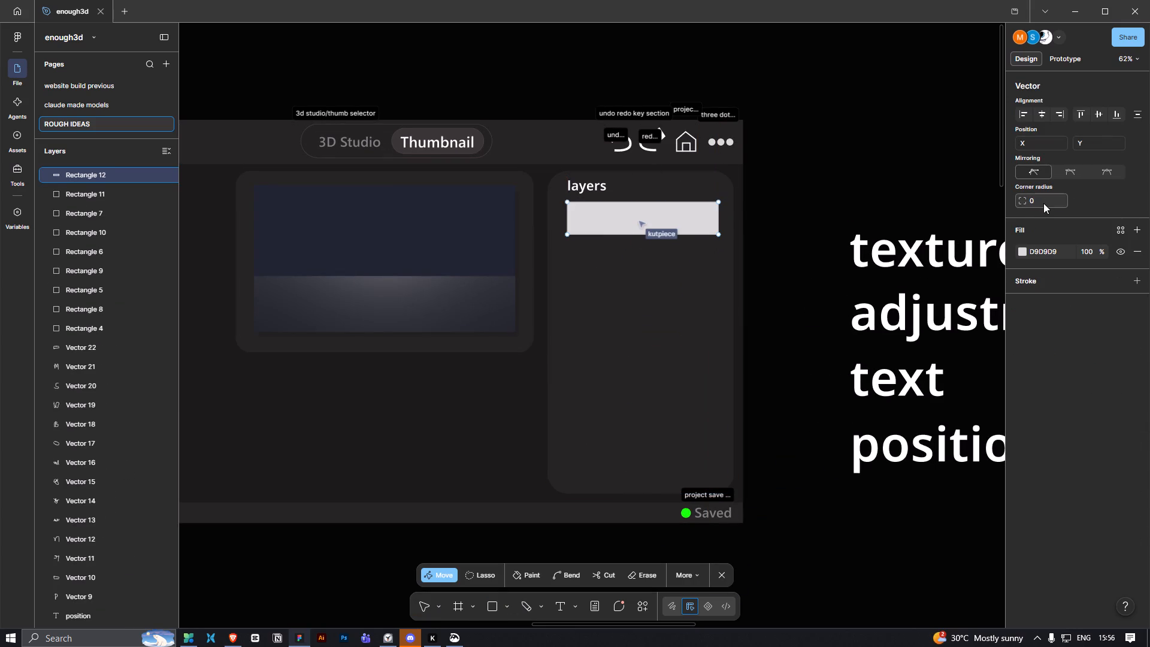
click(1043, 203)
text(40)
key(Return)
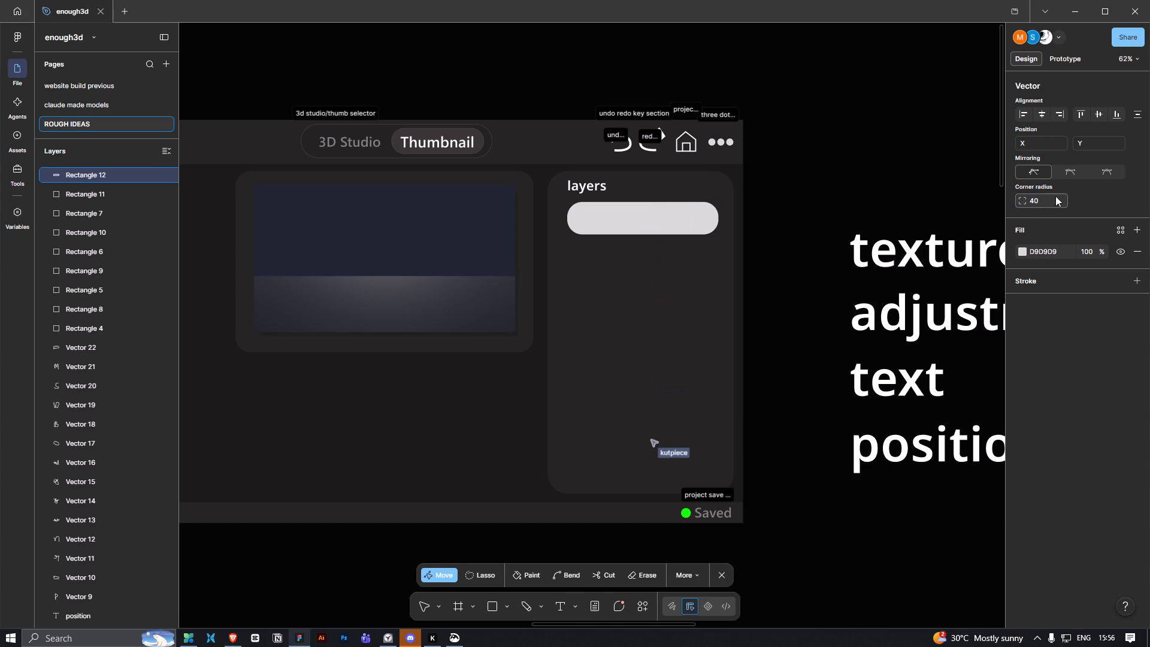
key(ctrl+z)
Set the corner radius of the rectangle below the layers label to 10.
click(1043, 201)
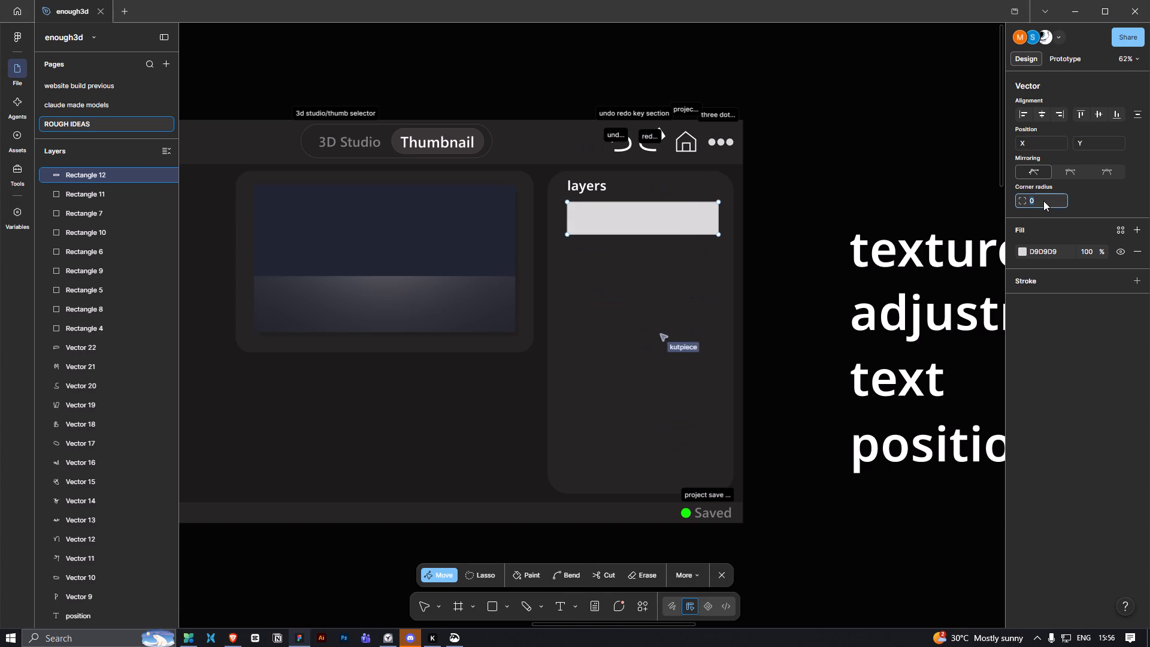
text(10)
key(Return)
click(779, 208)
ctrl+scroll(799, 246, up, 4)
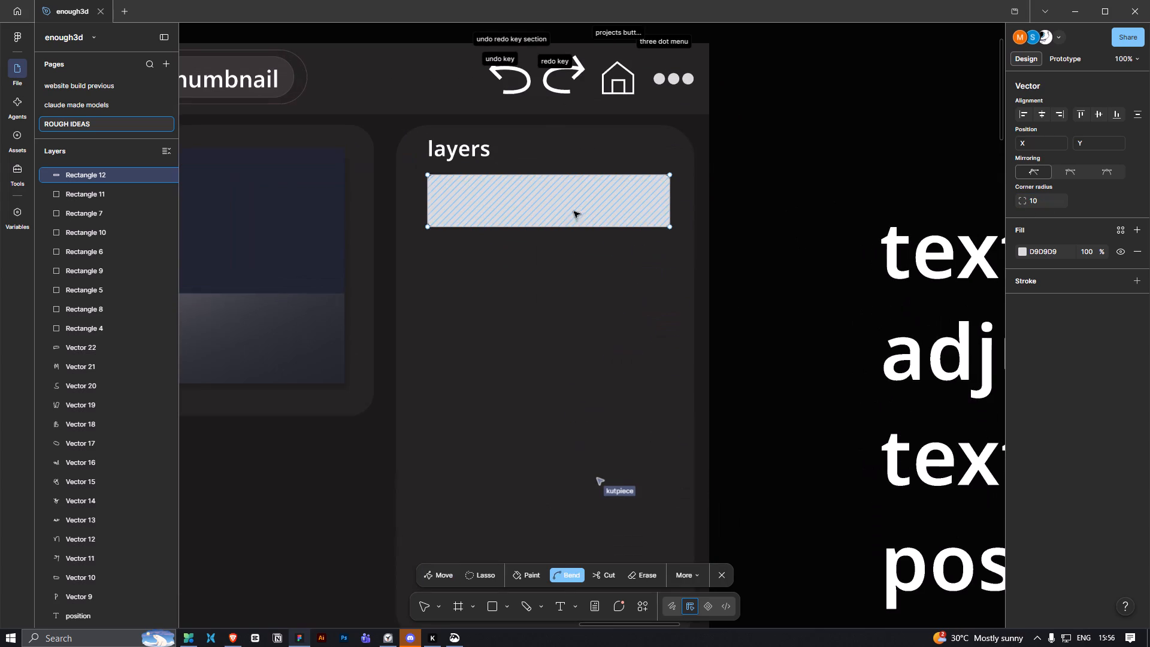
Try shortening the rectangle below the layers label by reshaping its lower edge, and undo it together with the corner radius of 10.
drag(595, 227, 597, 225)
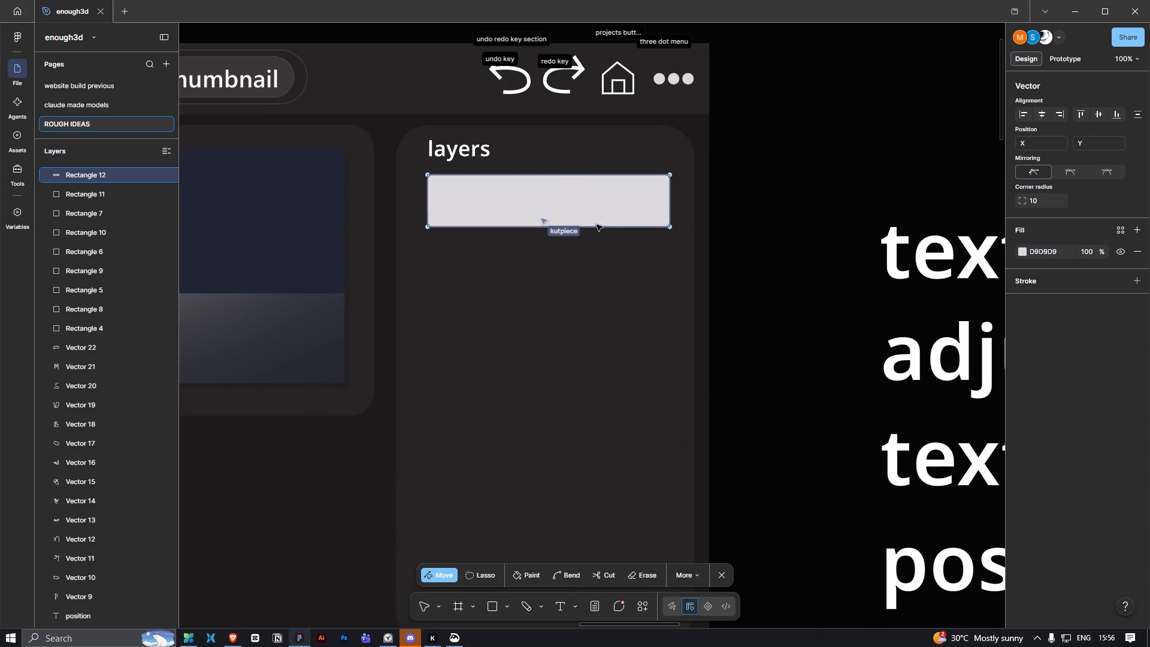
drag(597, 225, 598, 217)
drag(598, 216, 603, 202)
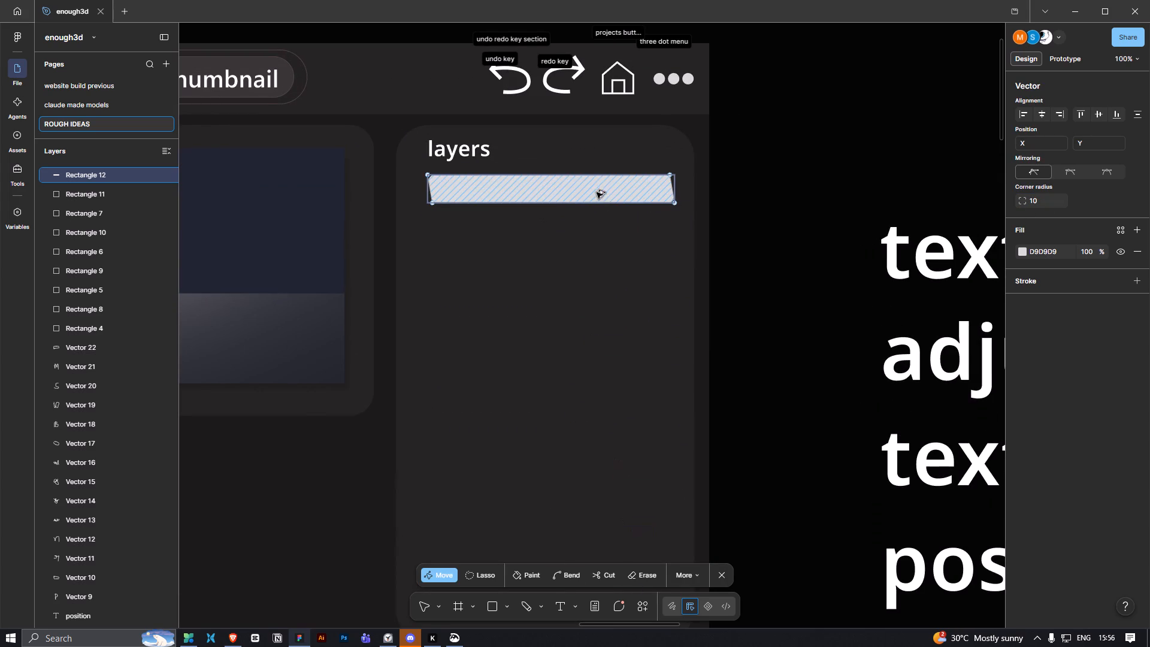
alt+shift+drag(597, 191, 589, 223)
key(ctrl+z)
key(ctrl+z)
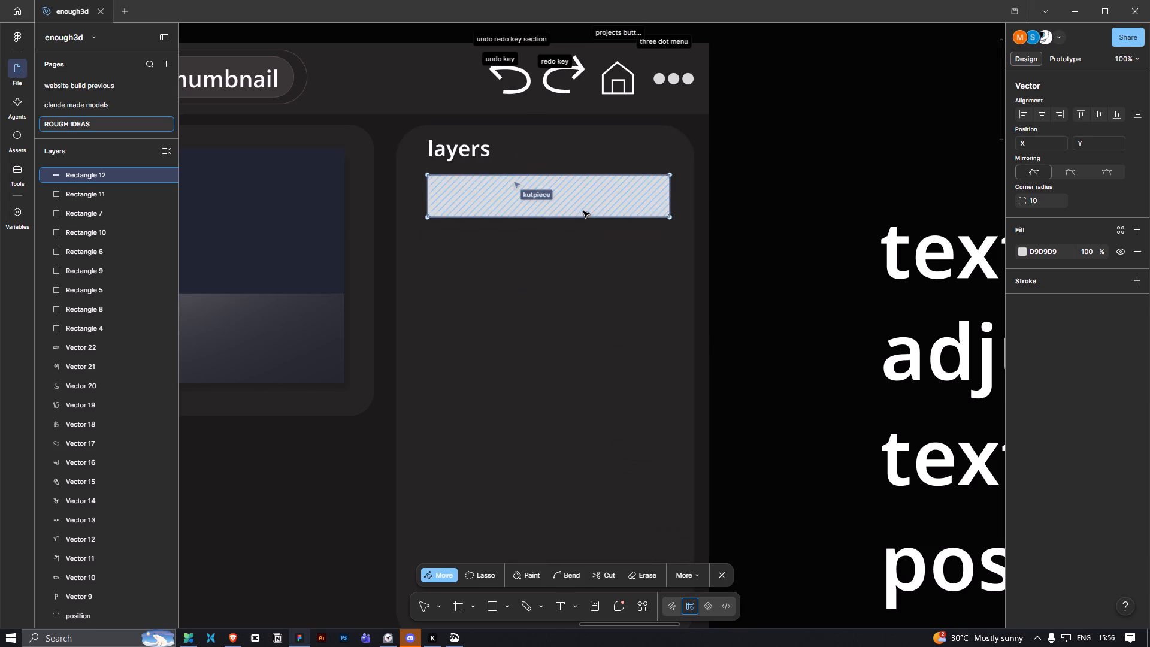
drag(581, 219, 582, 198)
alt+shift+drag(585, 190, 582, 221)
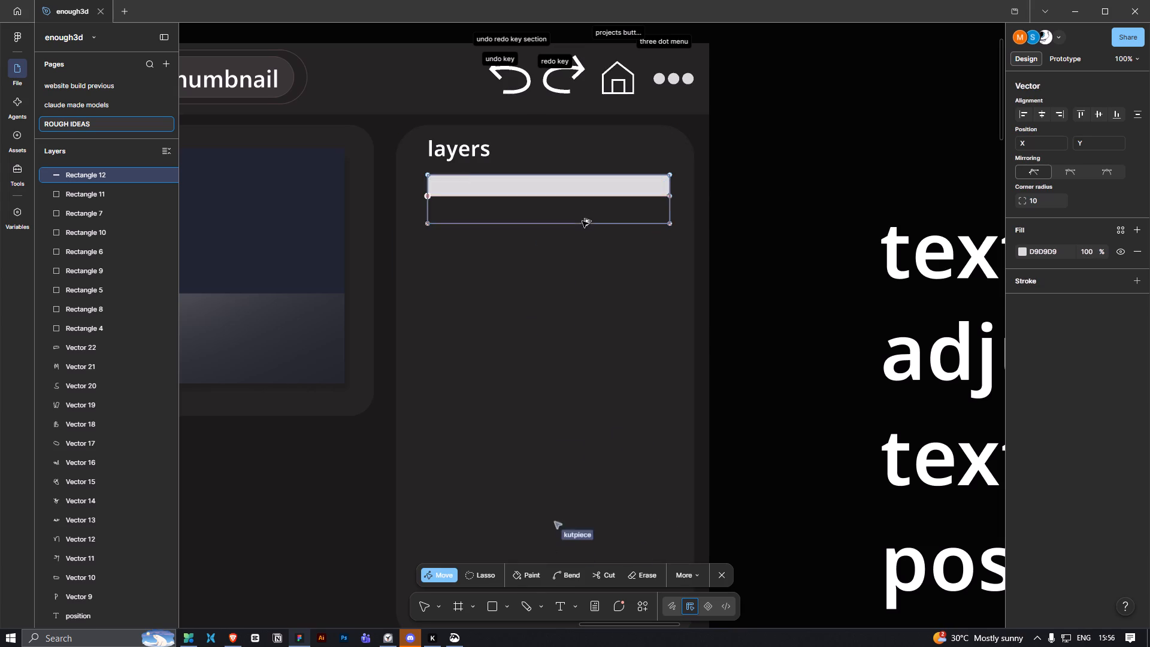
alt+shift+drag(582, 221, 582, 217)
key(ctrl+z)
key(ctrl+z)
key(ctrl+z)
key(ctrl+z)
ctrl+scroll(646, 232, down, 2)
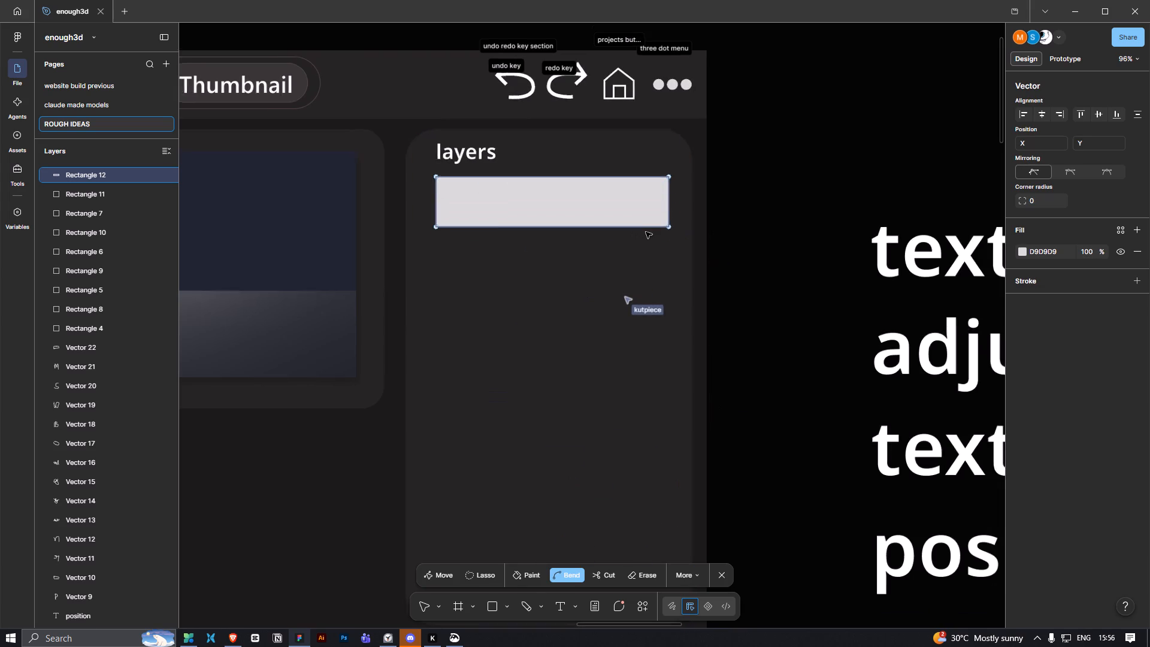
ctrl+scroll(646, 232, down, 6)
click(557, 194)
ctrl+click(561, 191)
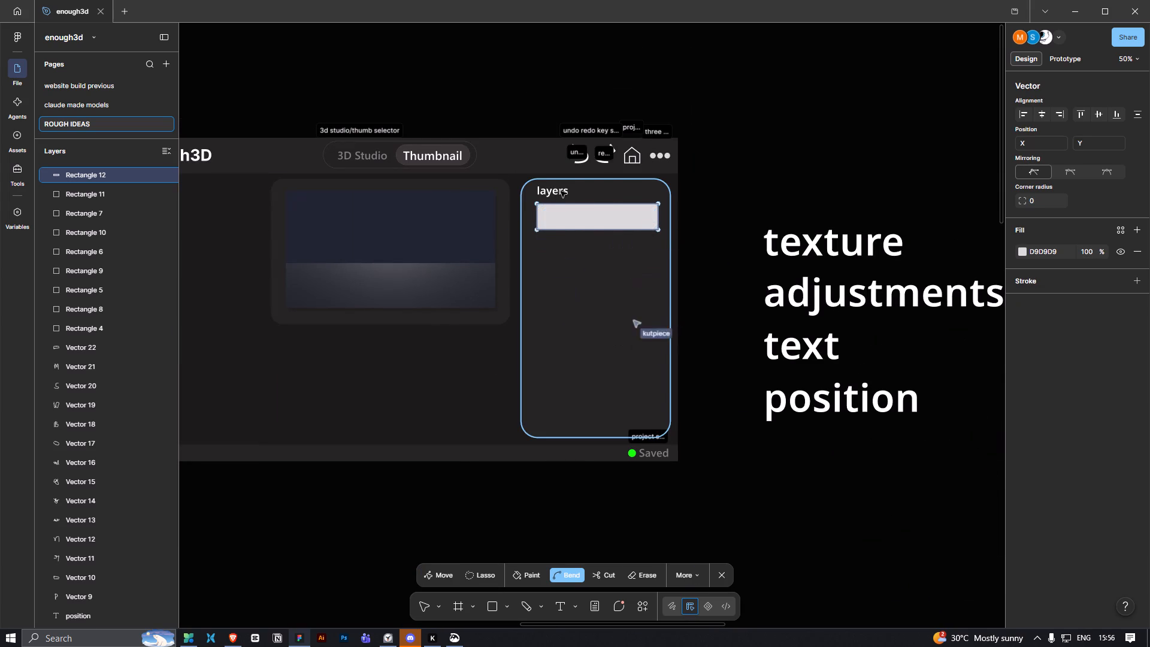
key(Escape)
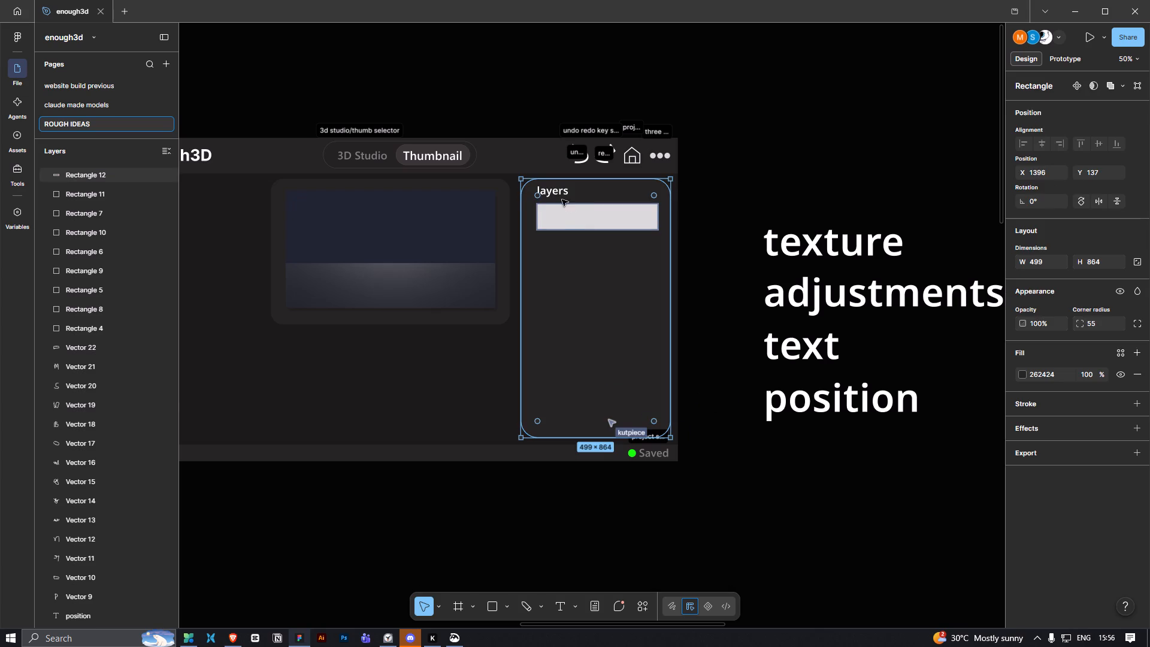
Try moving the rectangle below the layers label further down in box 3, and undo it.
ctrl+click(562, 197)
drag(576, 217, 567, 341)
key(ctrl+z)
Move the layers label and the rectangle below it together into the lower half of box 3, with the rectangle at about Y 692.
ctrl+click(557, 194)
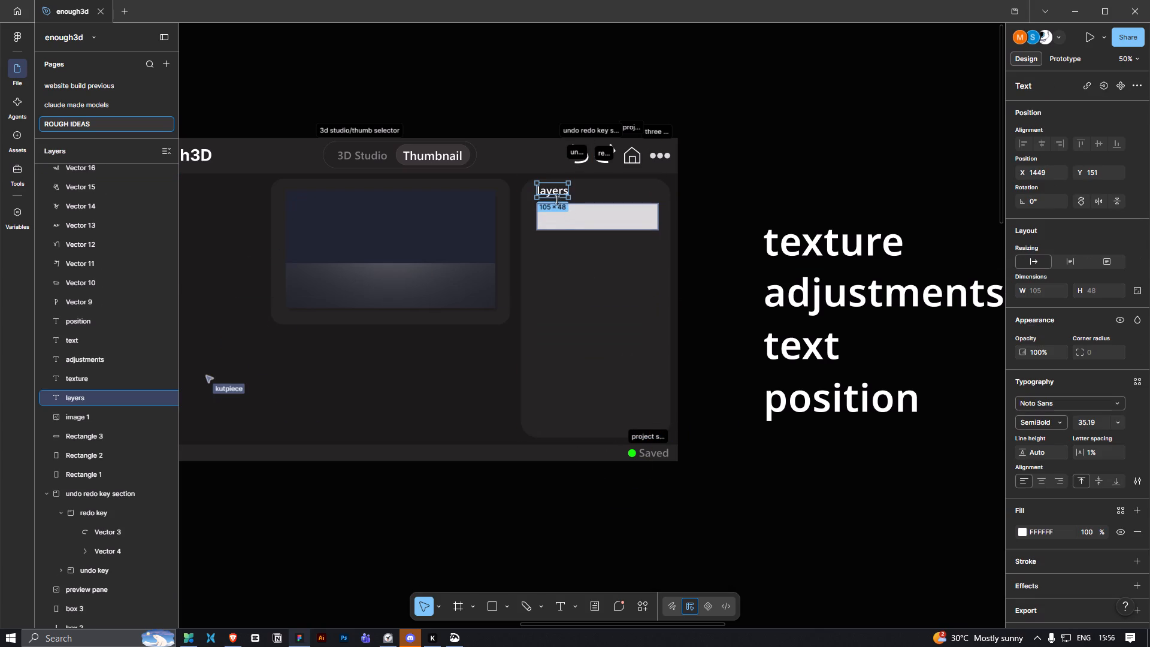
ctrl+shift+click(575, 220)
drag(606, 220, 604, 316)
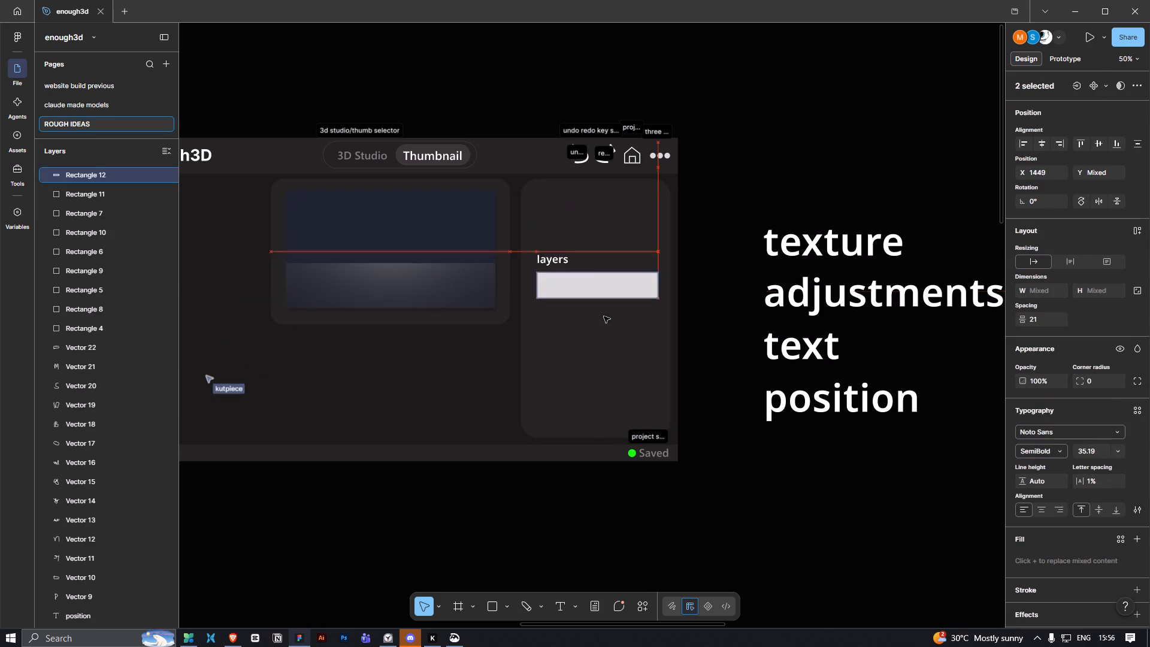
drag(604, 316, 607, 361)
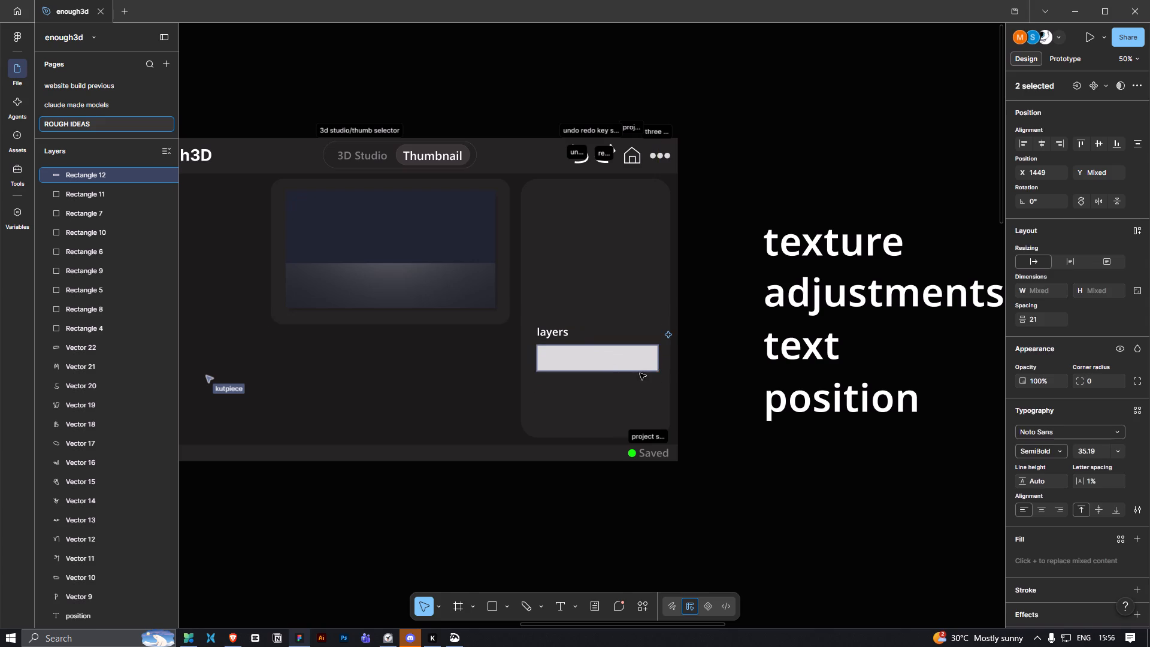
click(712, 416)
Reduce the height of the rectangle below the layers label to about 47, keeping its width and upper edge.
ctrl+scroll(616, 401, up, 7)
ctrl+click(563, 315)
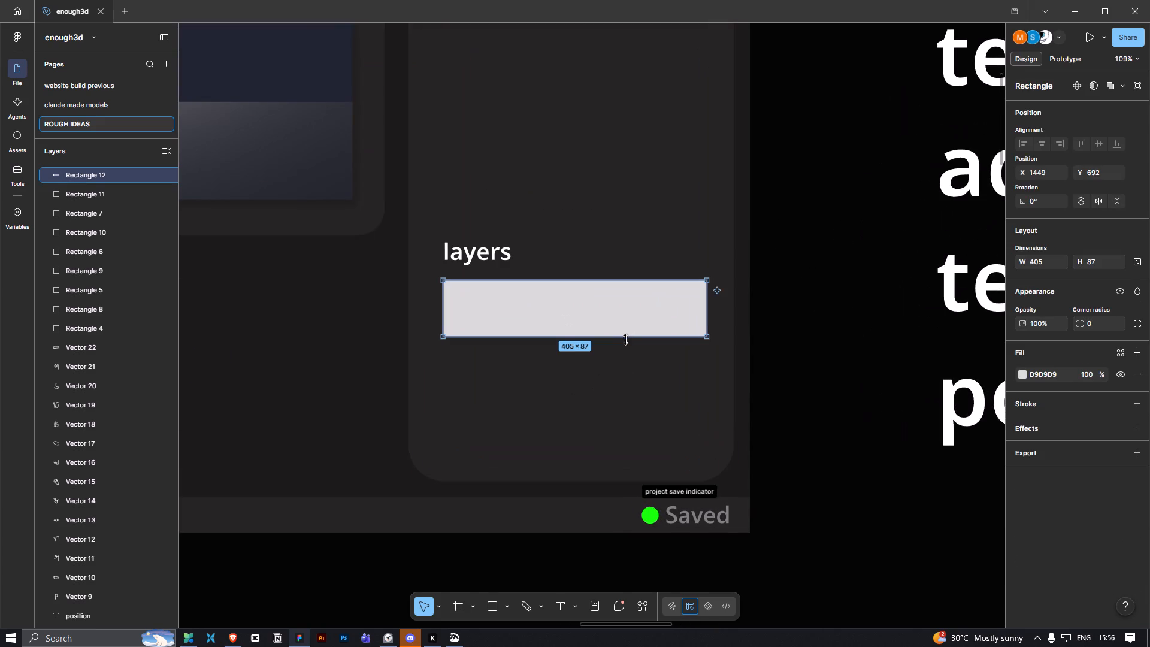
drag(625, 340, 628, 311)
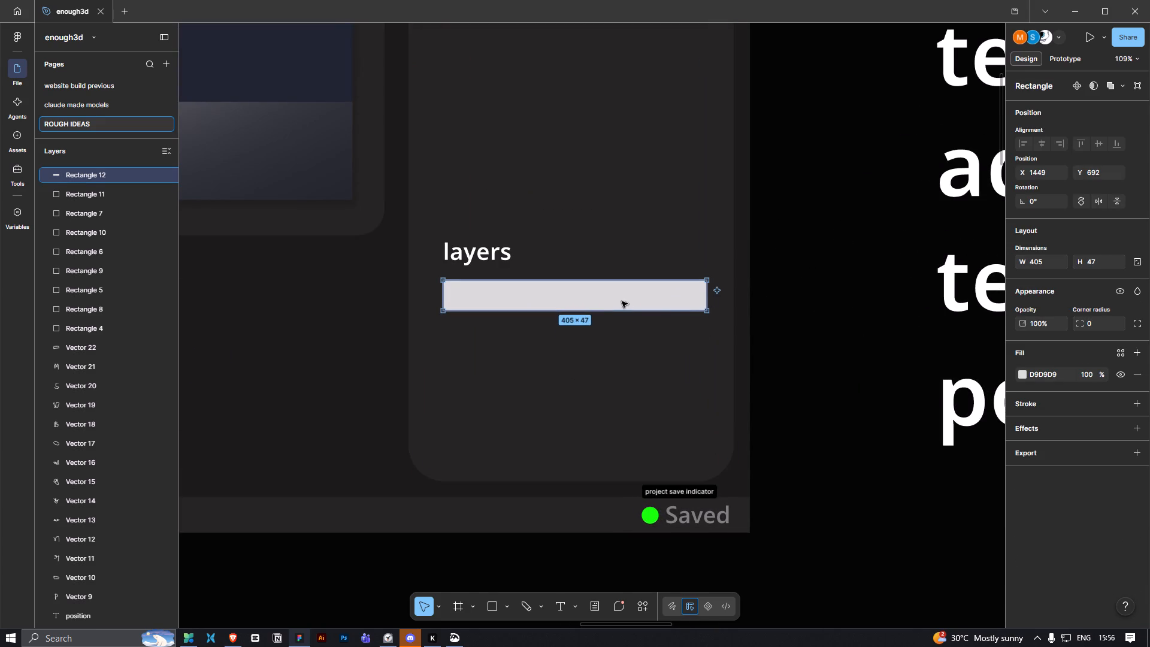
Duplicate the 405 × 47 rectangle downward four times to form a stack of five layer rows aligned at X 1449.
alt+shift+drag(594, 300, 594, 334)
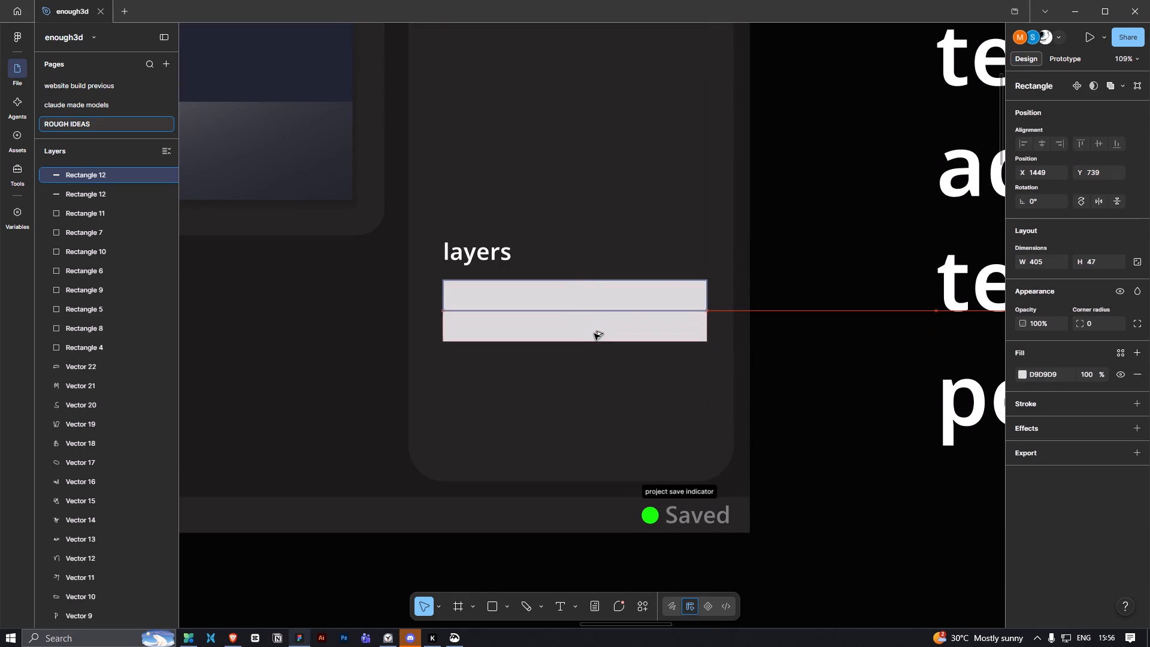
alt+shift+drag(594, 334, 594, 337)
alt+shift+drag(595, 330, 594, 372)
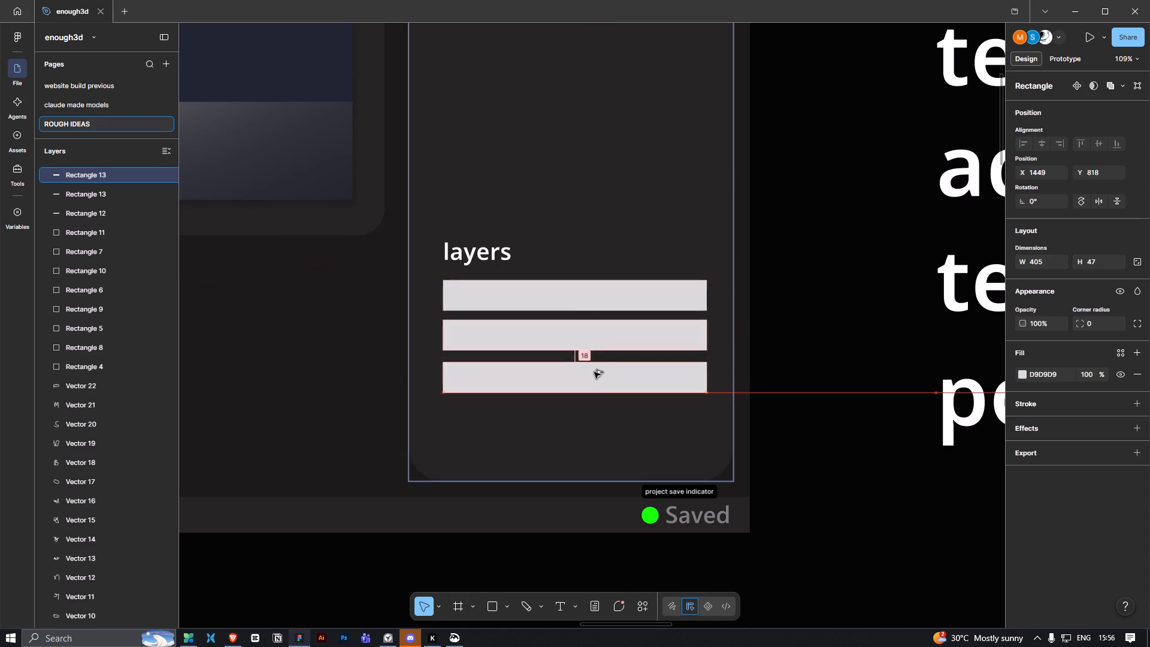
alt+shift+drag(594, 372, 594, 371)
alt+shift+drag(594, 371, 594, 396)
drag(593, 401, 593, 415)
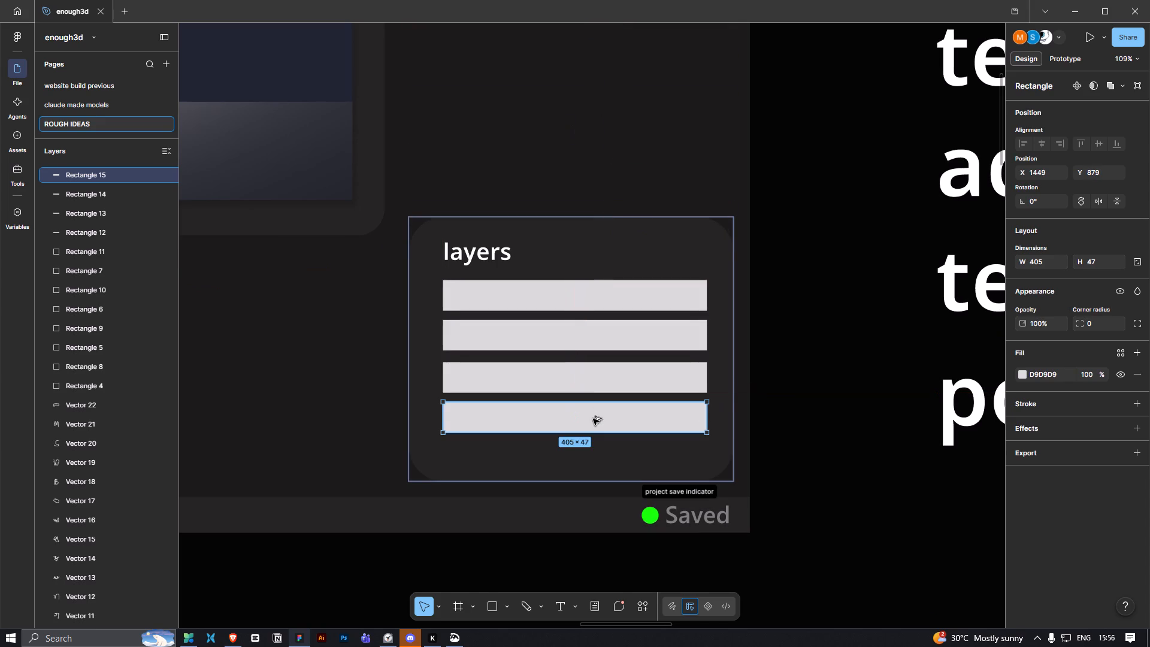
alt+shift+drag(595, 419, 595, 458)
click(819, 434)
Select all five rows under the layers label and set the vertical spacing between them to 10.
ctrl+scroll(821, 442, down, 3)
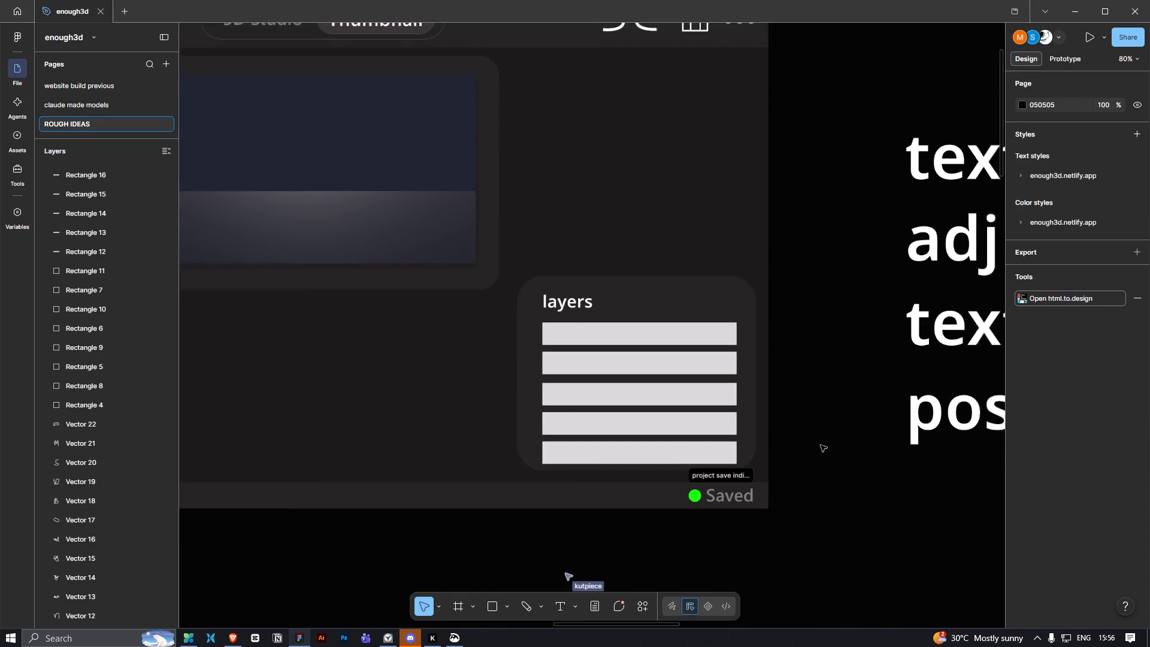
ctrl+scroll(821, 445, down, 2)
ctrl+click(661, 354)
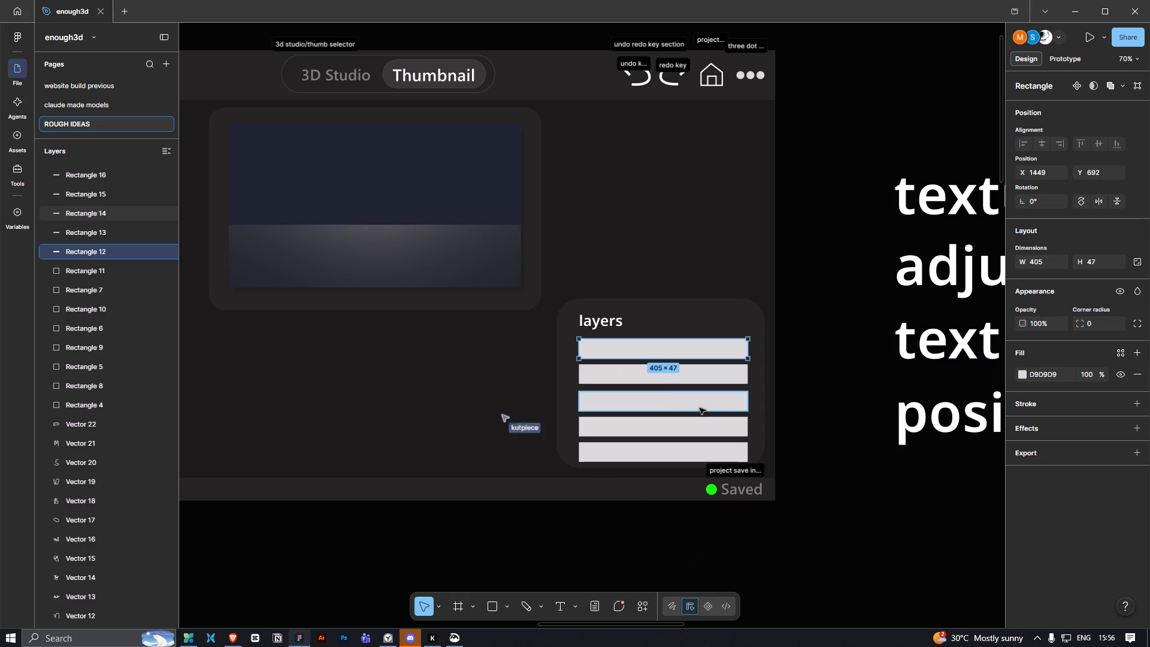
click(676, 373)
ctrl+shift+click(673, 407)
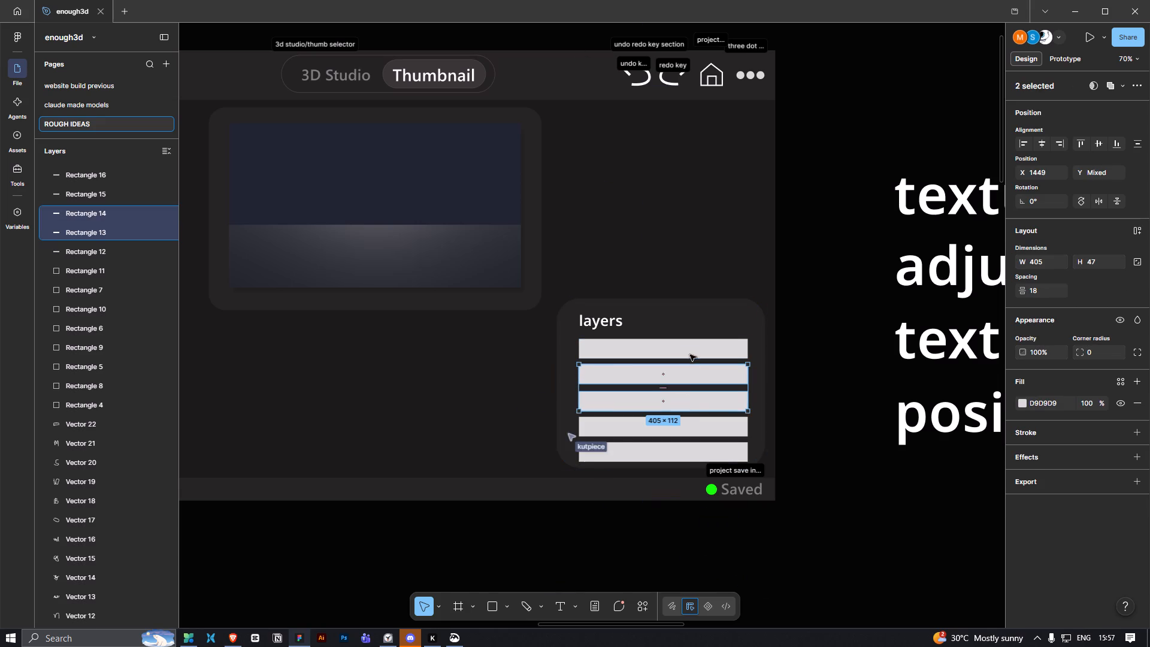
ctrl+shift+click(690, 354)
ctrl+shift+click(684, 422)
ctrl+shift+click(685, 455)
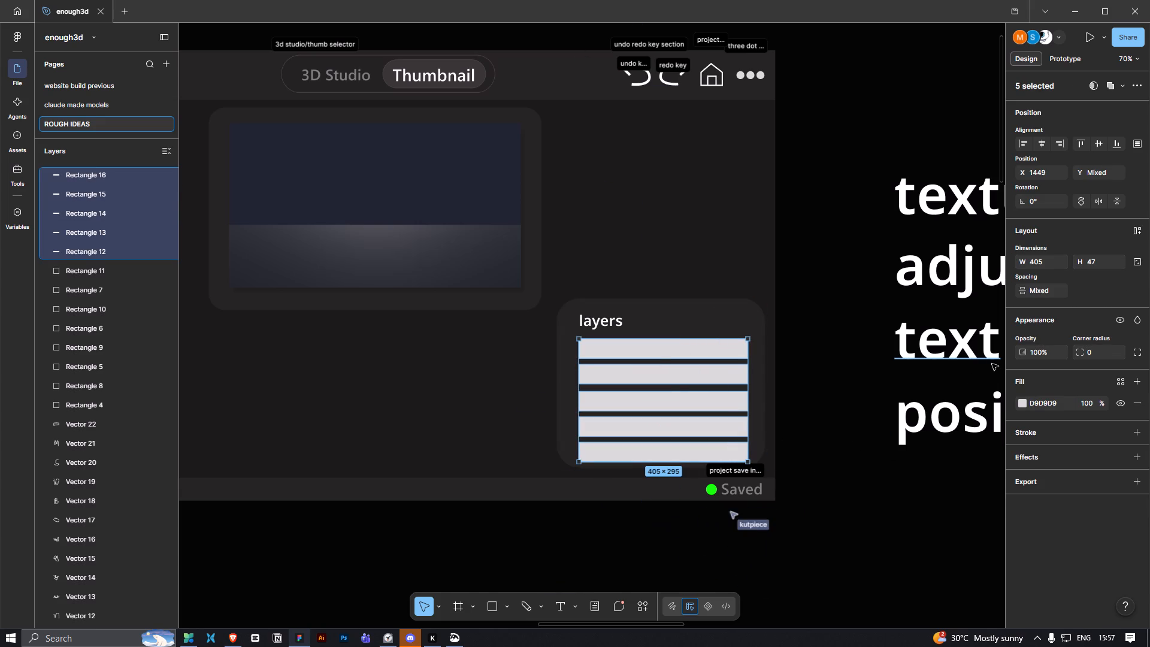
click(1033, 292)
text(10)
key(Return)
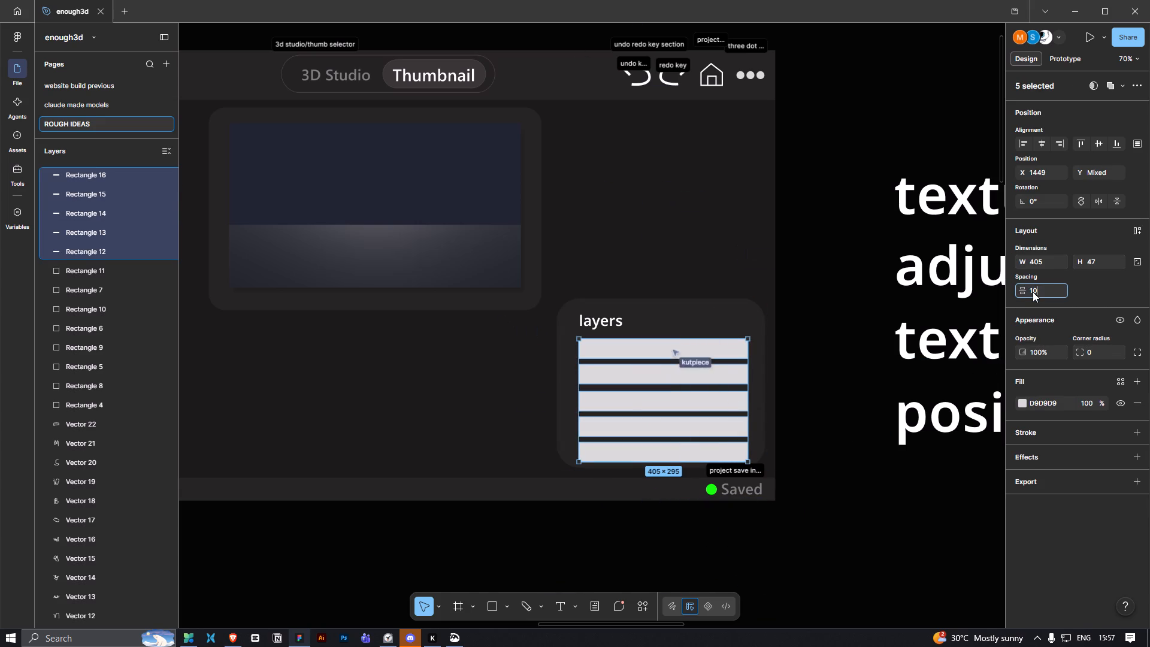
click(842, 395)
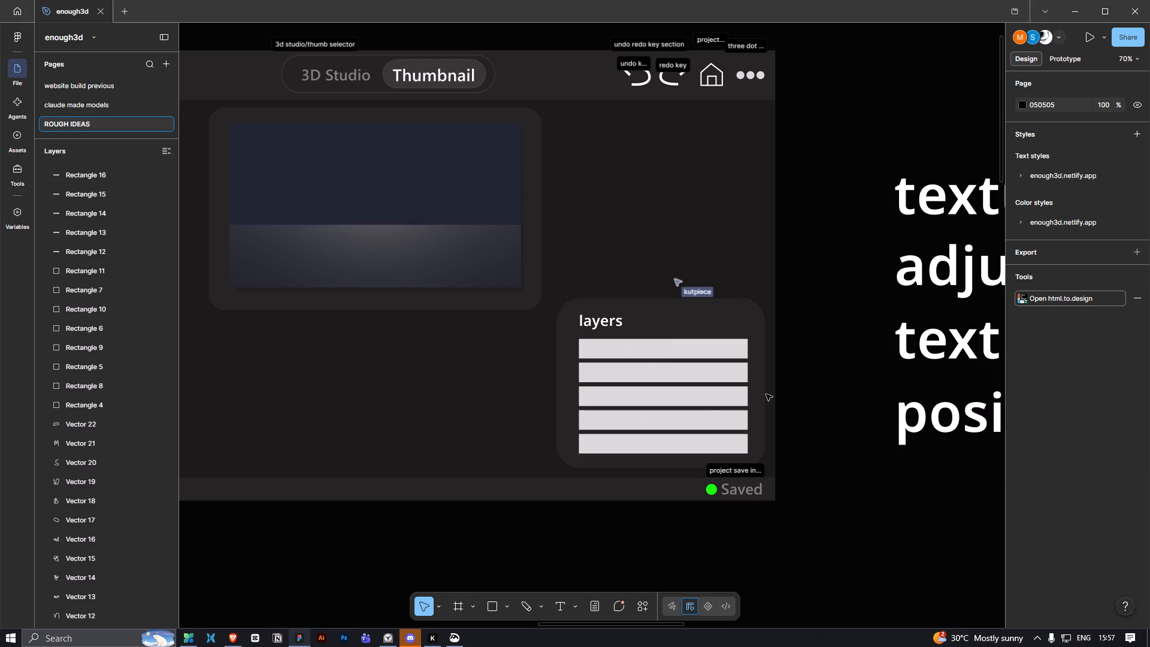
Change the fill of the sixth tool square from the top of the side strip to a light red.
ctrl+scroll(857, 427, down, 6)
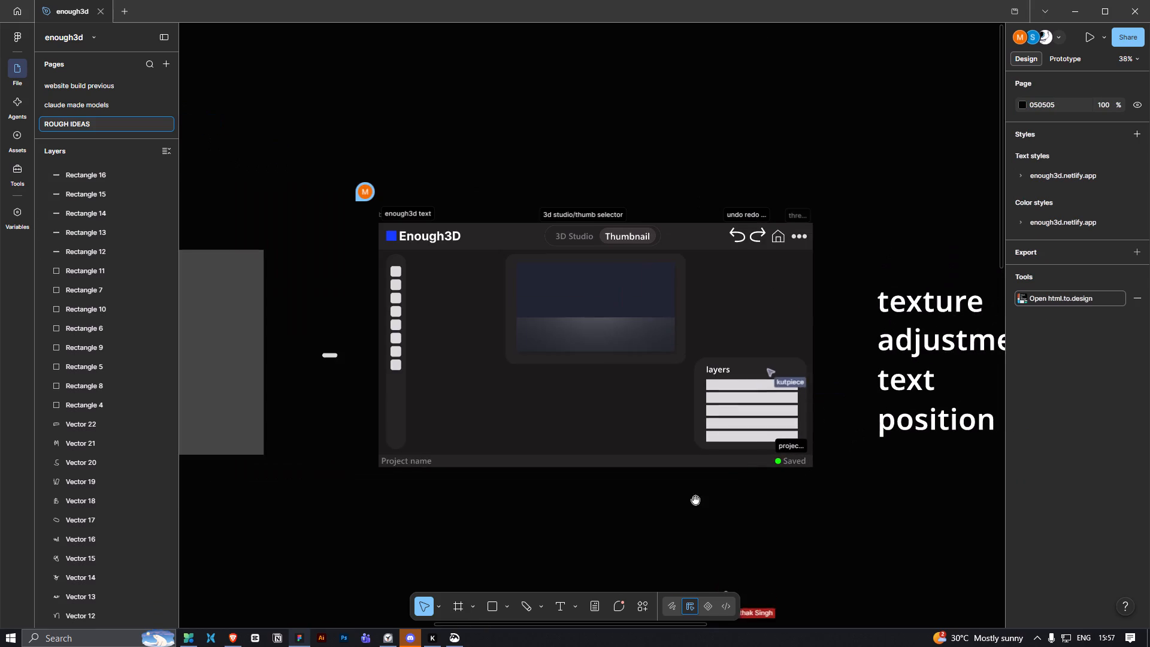
key(space)
drag(684, 500, 678, 529)
ctrl+scroll(674, 531, up, 3)
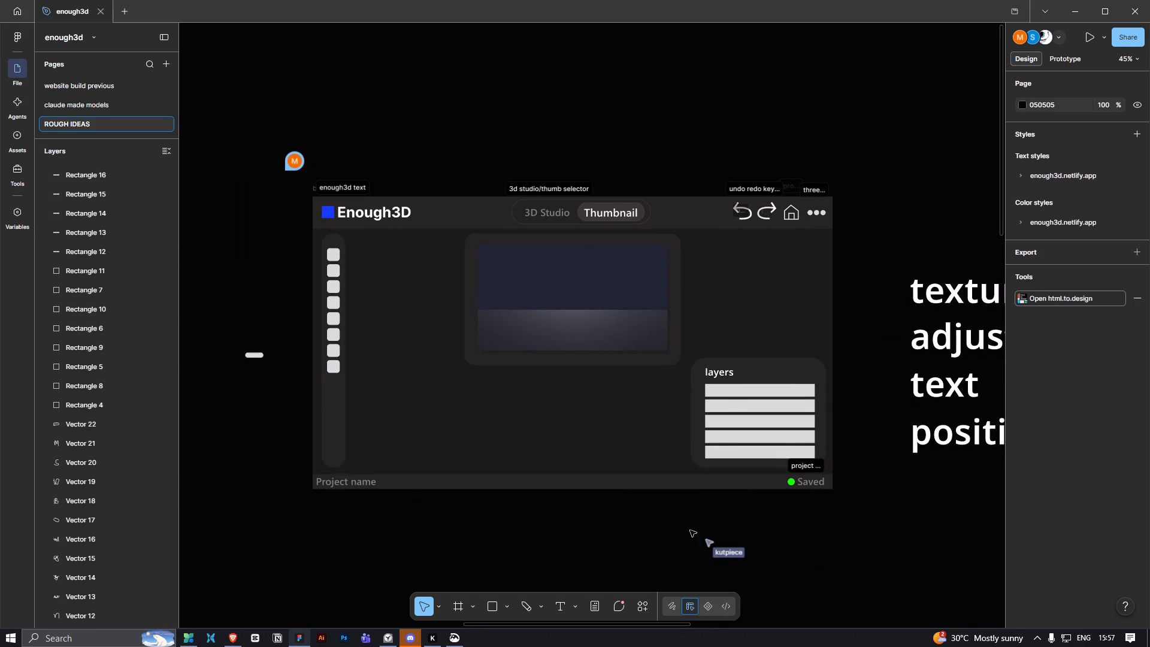
ctrl+scroll(670, 523, up, 3)
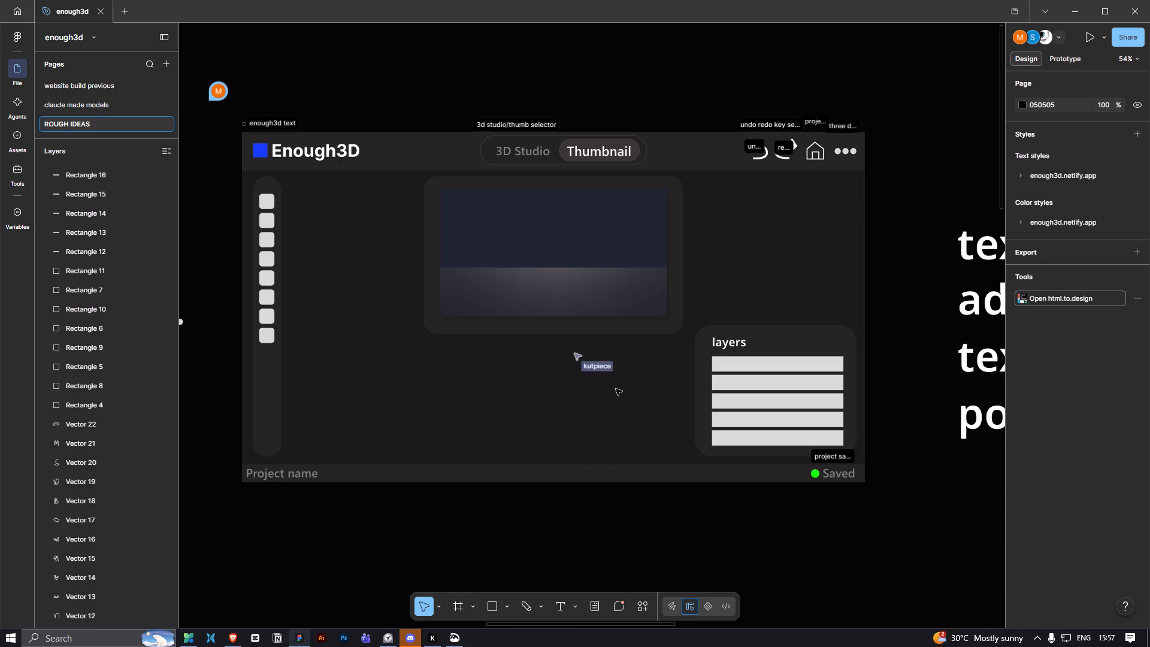
click(261, 304)
click(1022, 373)
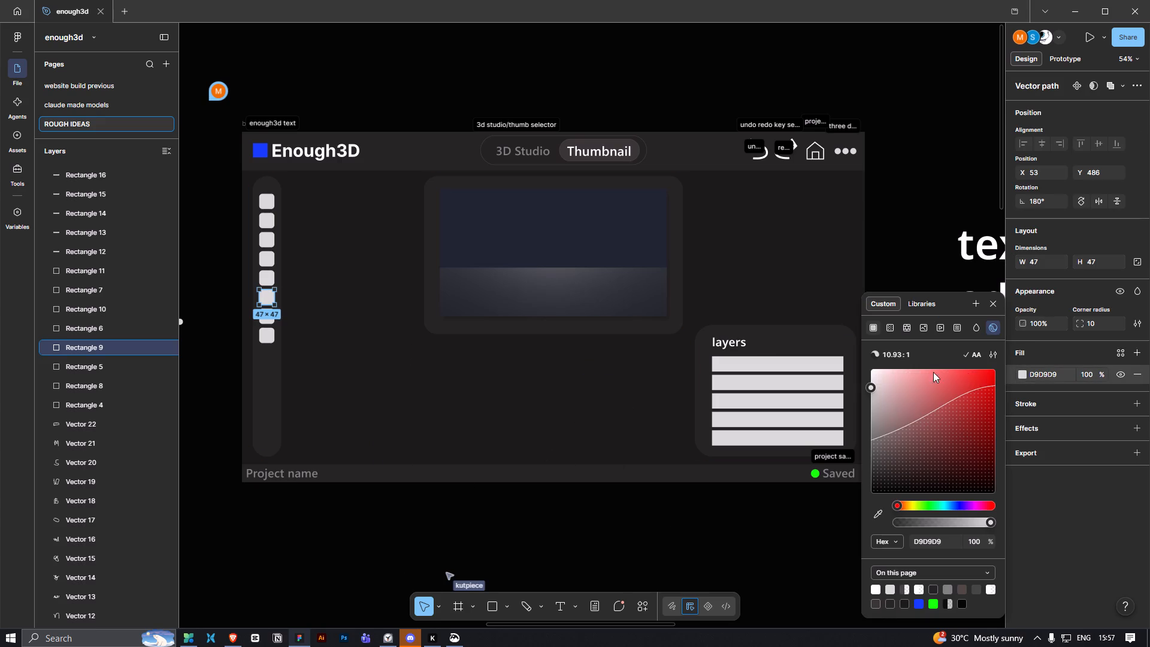
drag(936, 377, 930, 344)
click(589, 511)
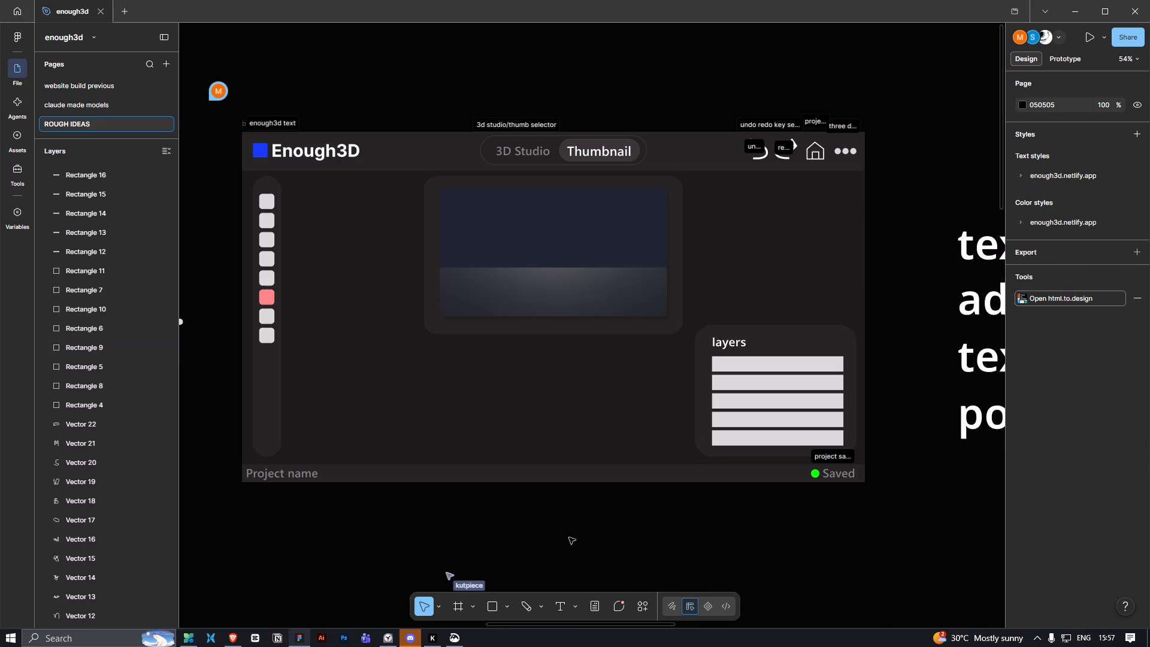
Add a text object reading a capital T over the light red tool square, at about X 79, Y 519.
ctrl+scroll(550, 512, down, 4)
ctrl+scroll(398, 415, up, 9)
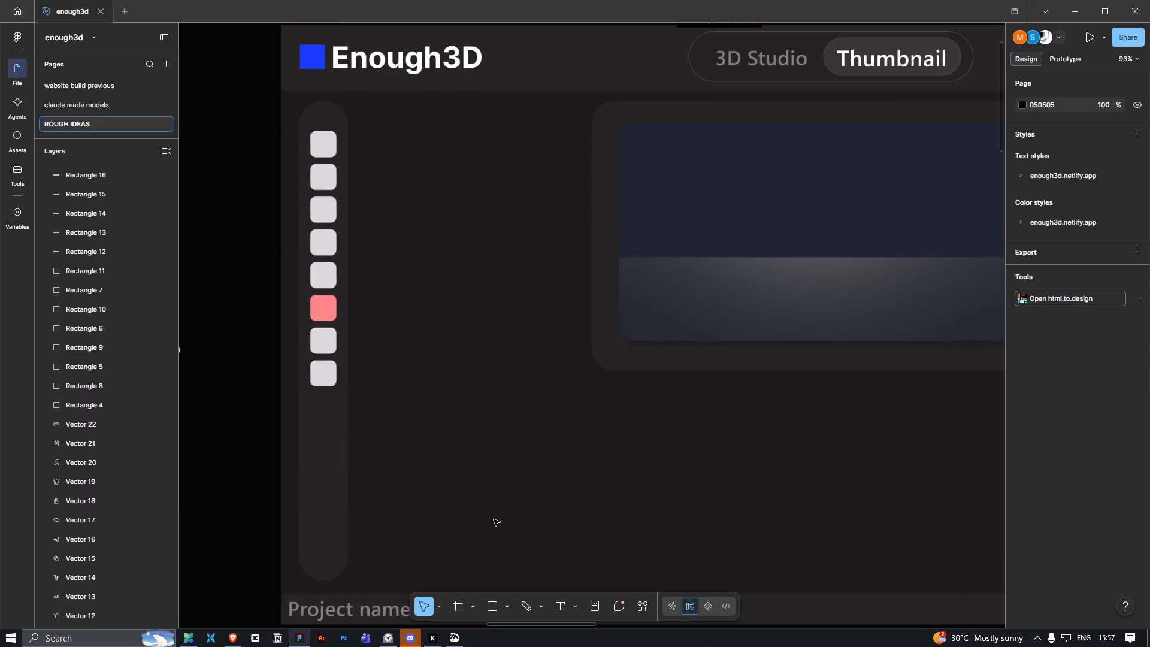
click(563, 604)
key(shift+t)
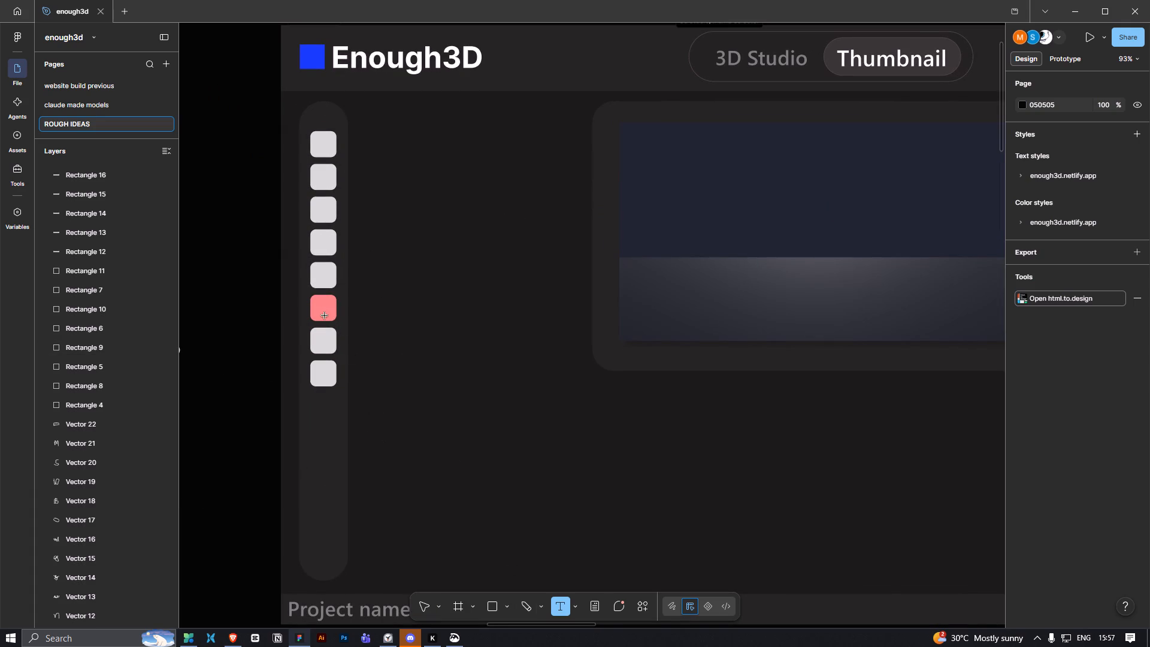
click(325, 313)
key(t)
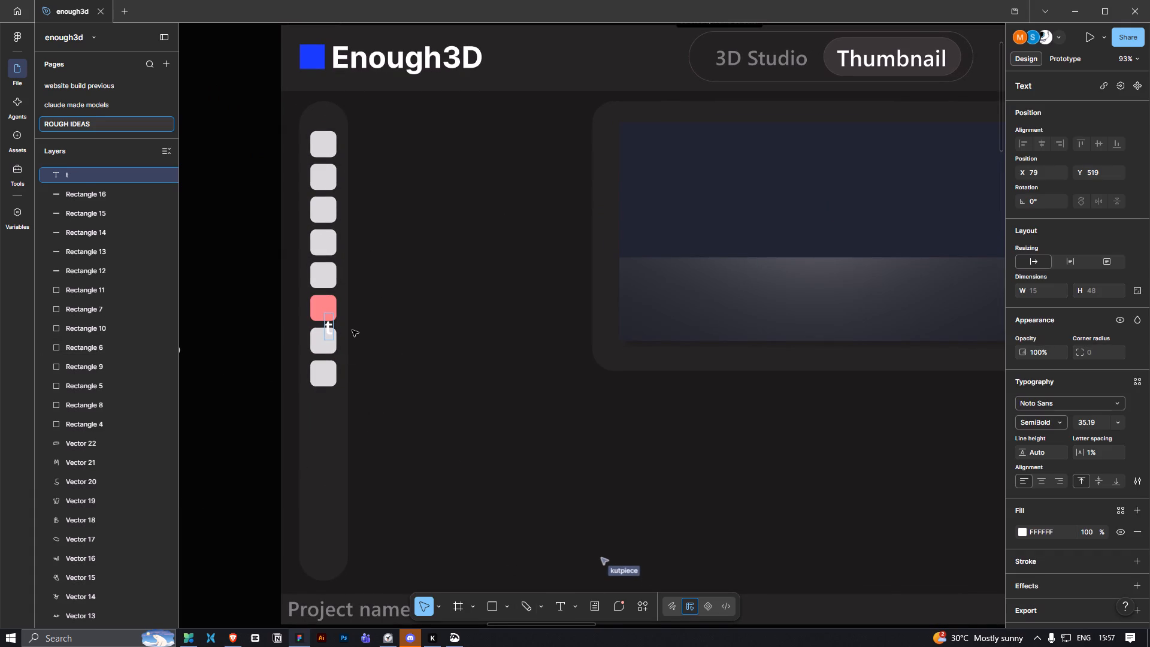
key(BackSpace)
key(shift+t)
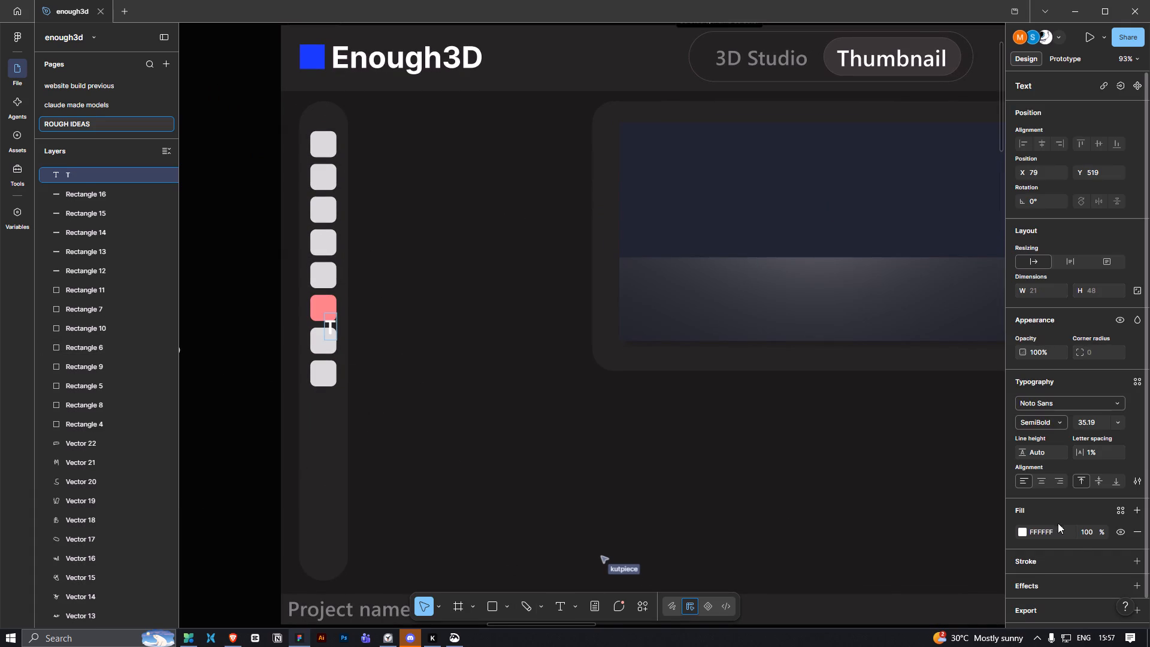
Change the fill colour of the T text to black.
key(ctrl+a)
click(1024, 529)
drag(946, 443, 880, 457)
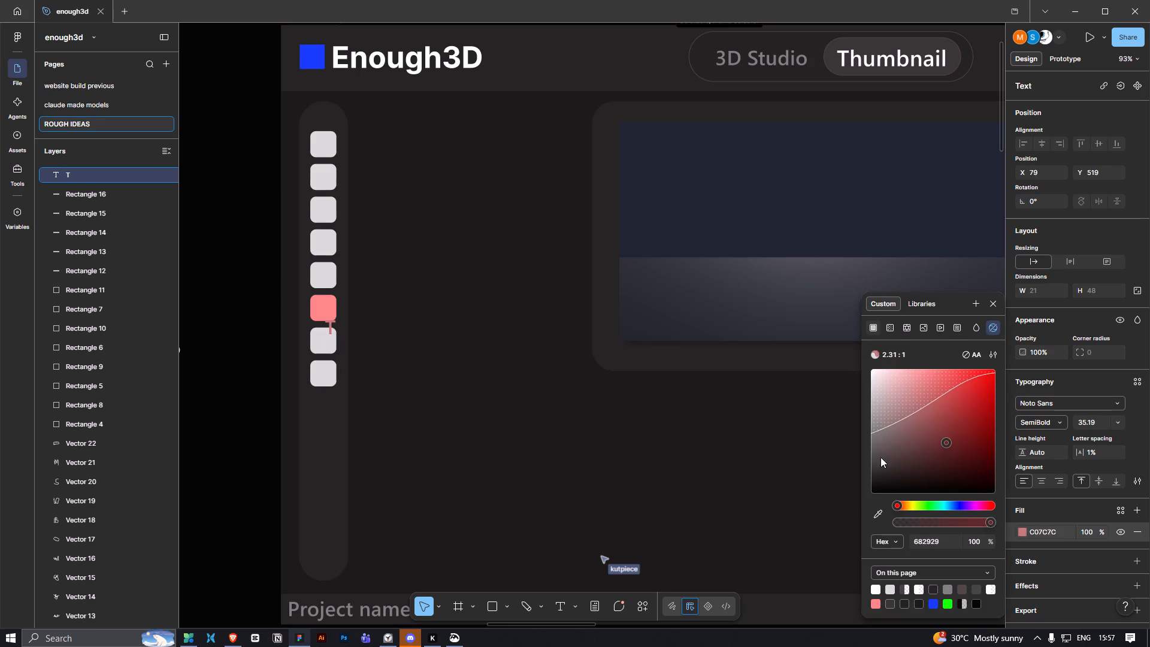
drag(880, 457, 830, 553)
click(612, 451)
click(467, 385)
Move the black T so that it sits centred on the light red tool square.
ctrl+scroll(394, 374, up, 5)
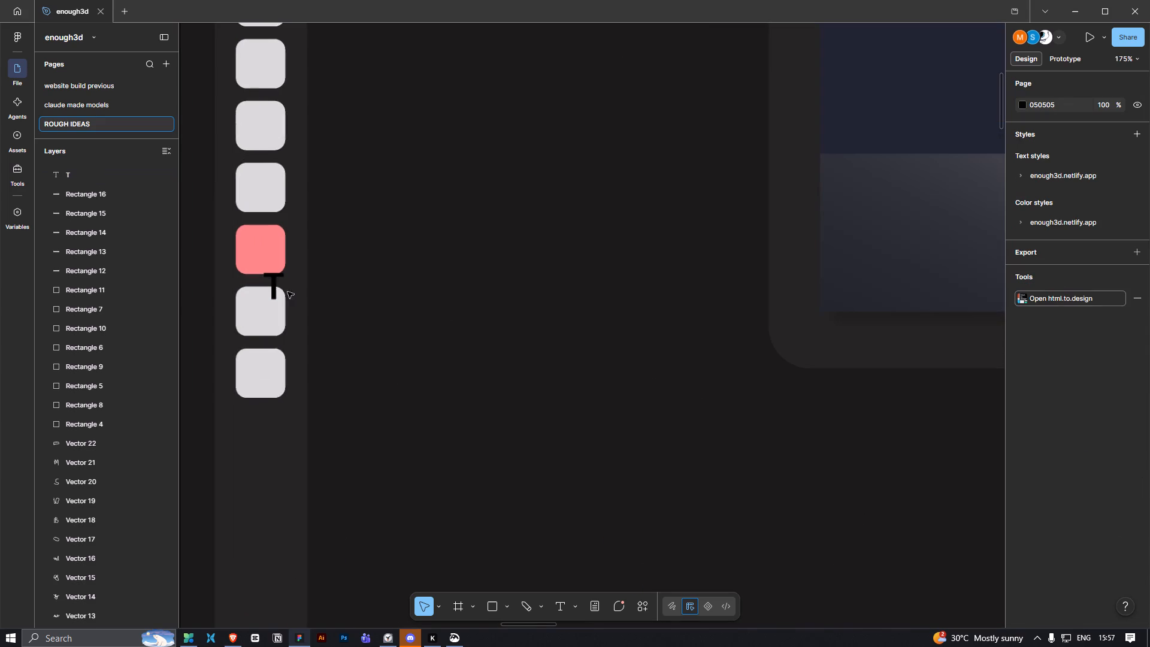
click(267, 291)
drag(272, 288, 256, 255)
click(412, 297)
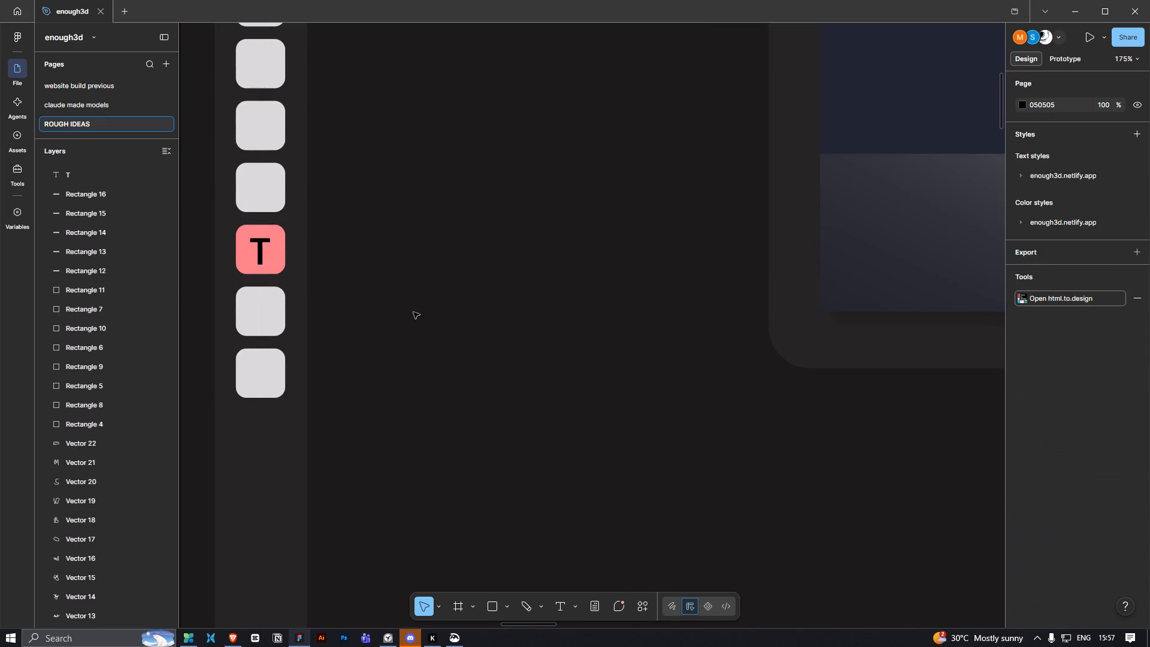
Duplicate the rounded background box of the layers panel and place the copy directly above that panel.
ctrl+scroll(413, 313, down, 12)
key(space)
key(space)
key(space)
drag(648, 528, 581, 547)
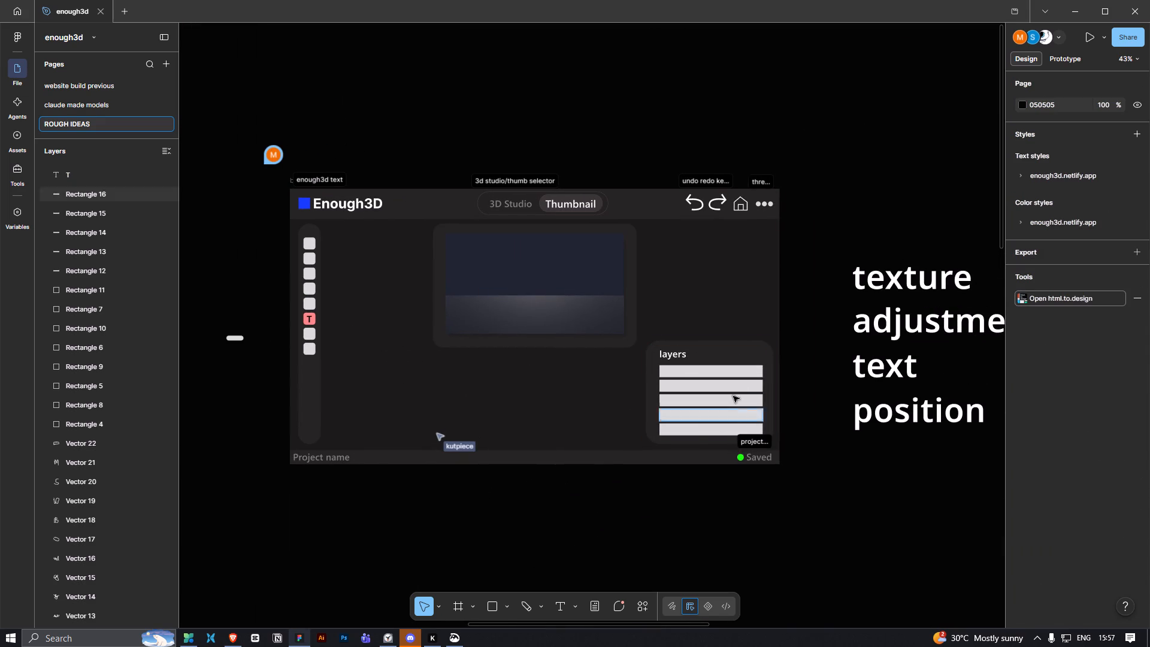
click(737, 361)
alt+drag(737, 358, 736, 256)
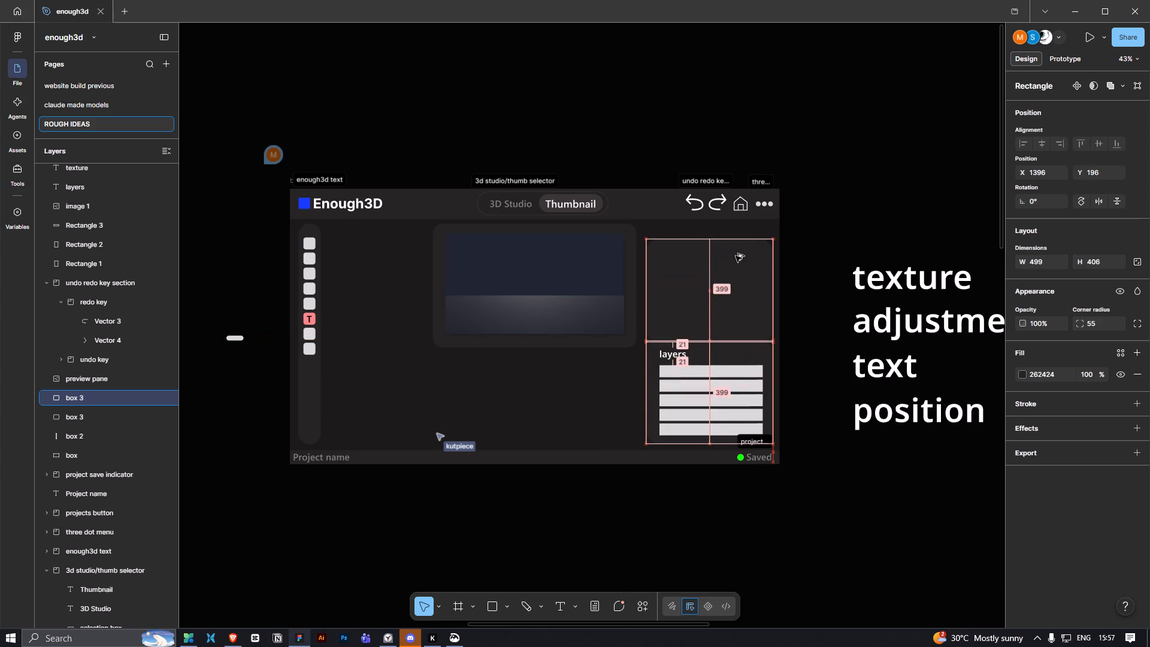
alt+drag(736, 256, 739, 246)
Move the large text label from beside the mockup onto the new upper panel, at about X 1426, Y 150.
click(871, 368)
drag(879, 370, 658, 250)
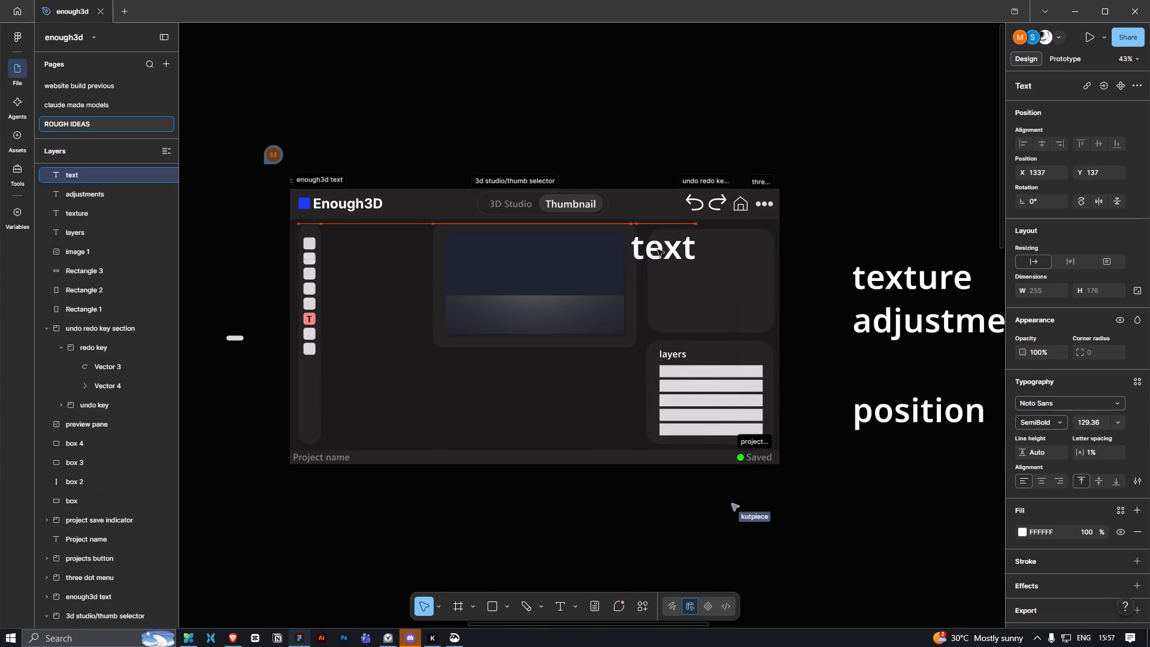
drag(658, 250, 682, 253)
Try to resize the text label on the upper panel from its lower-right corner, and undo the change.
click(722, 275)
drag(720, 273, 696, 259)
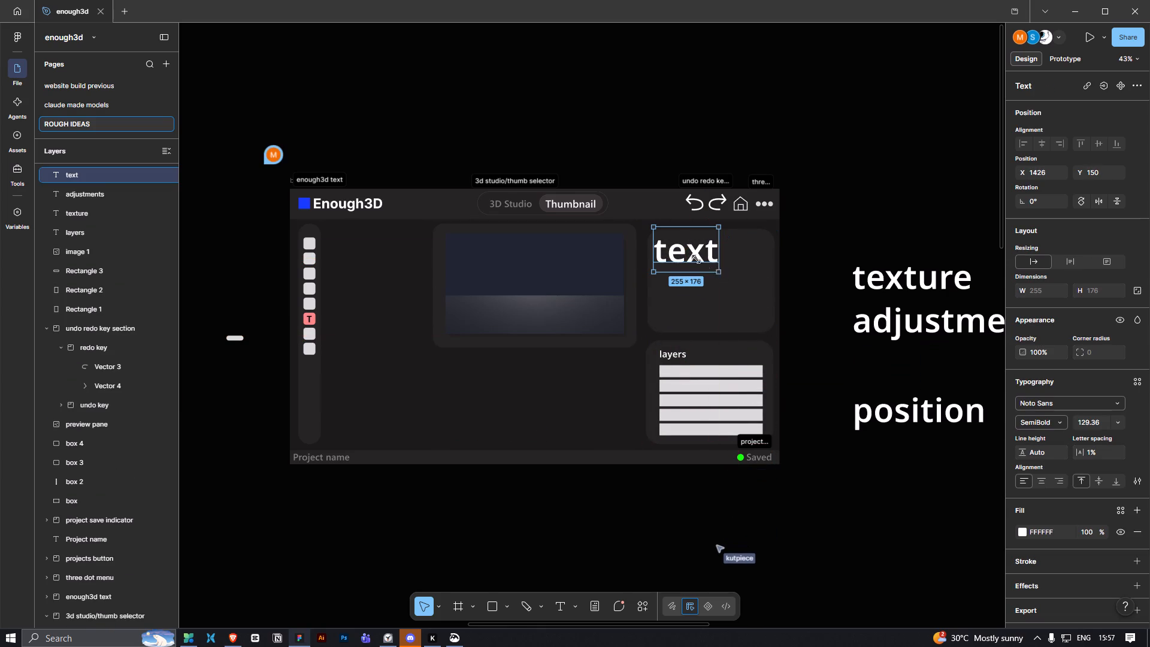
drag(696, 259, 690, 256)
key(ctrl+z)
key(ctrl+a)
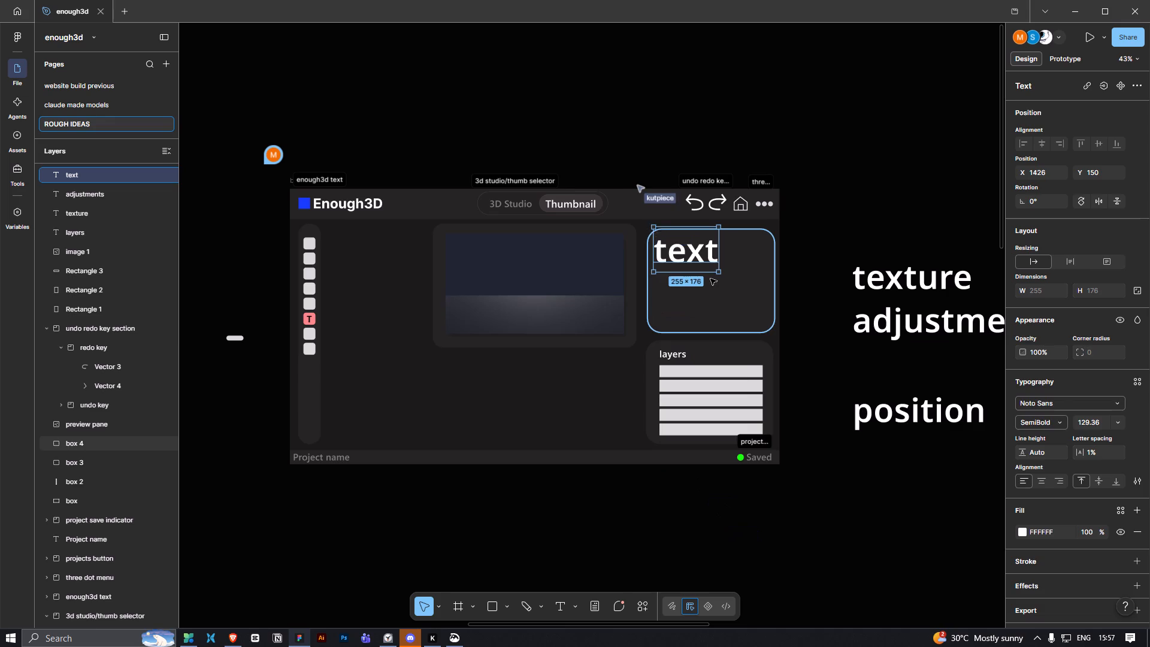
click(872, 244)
Scale the text label down proportionally to a small heading in the upper-left corner of the new panel.
click(678, 255)
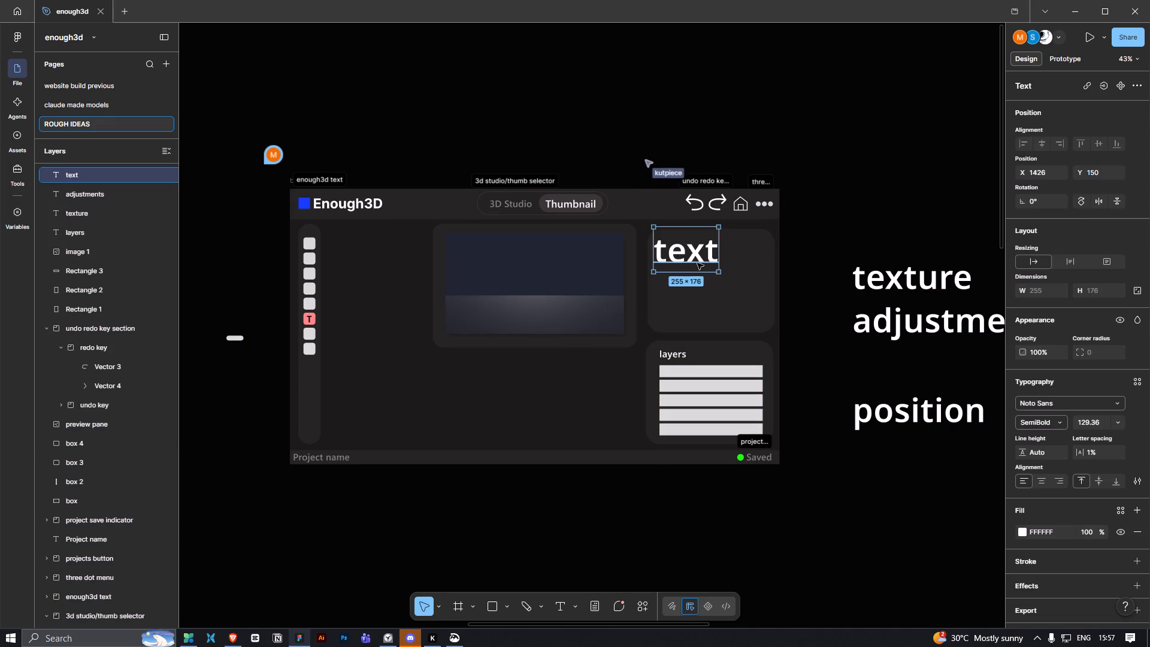
key(k)
drag(720, 273, 686, 243)
click(673, 240)
click(861, 223)
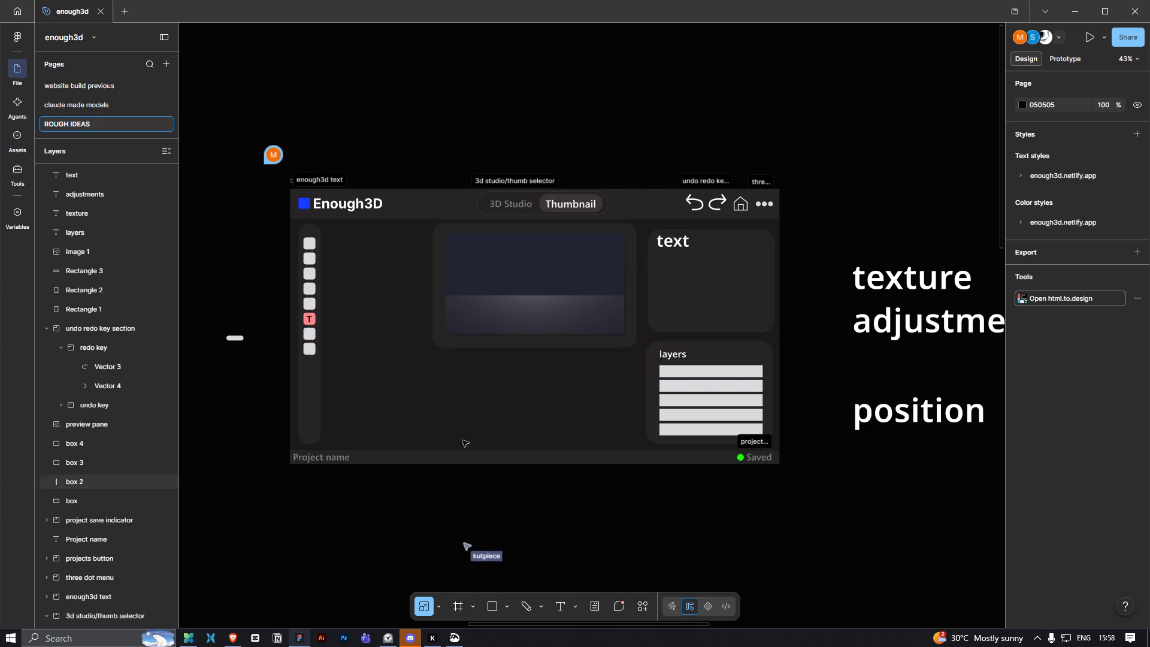
click(563, 553)
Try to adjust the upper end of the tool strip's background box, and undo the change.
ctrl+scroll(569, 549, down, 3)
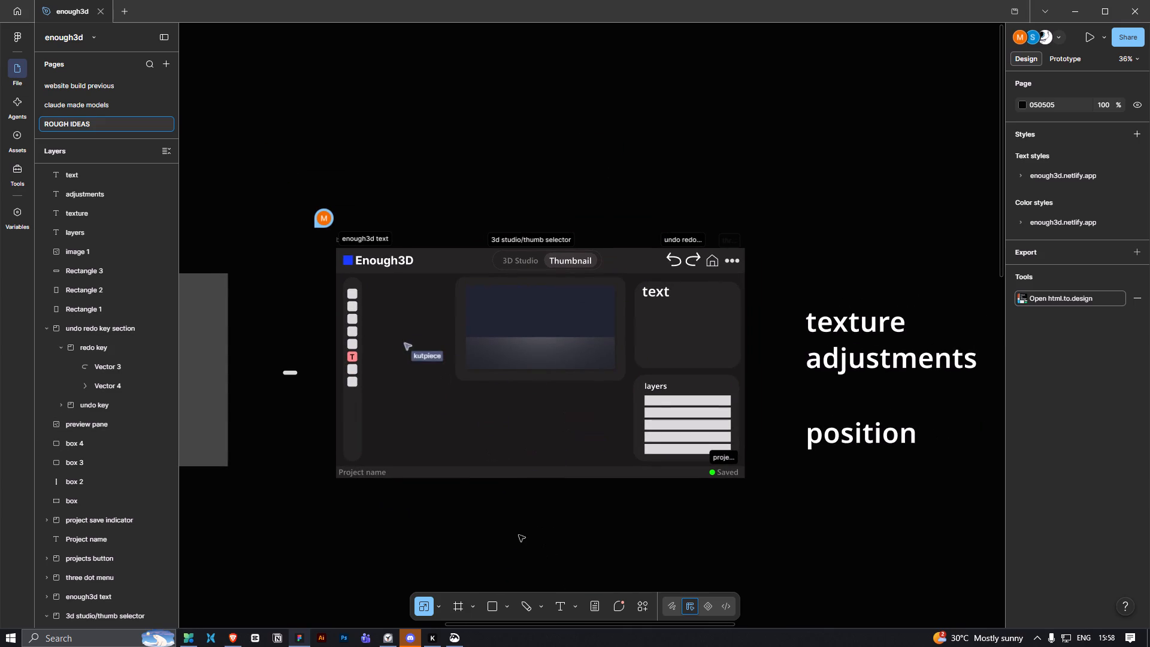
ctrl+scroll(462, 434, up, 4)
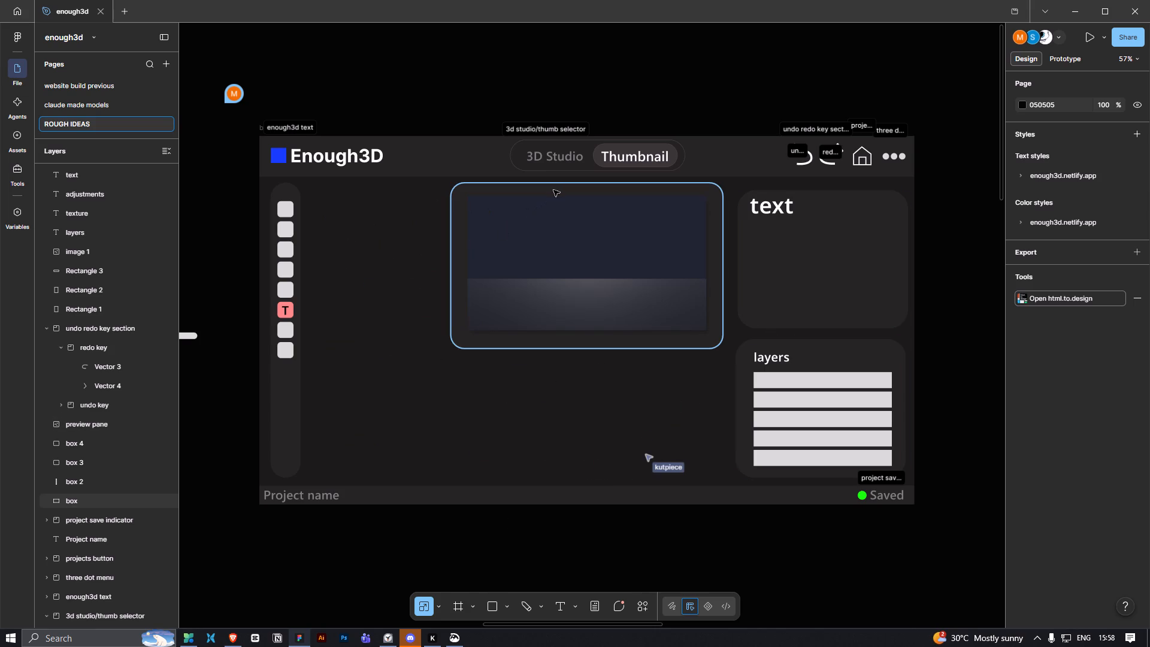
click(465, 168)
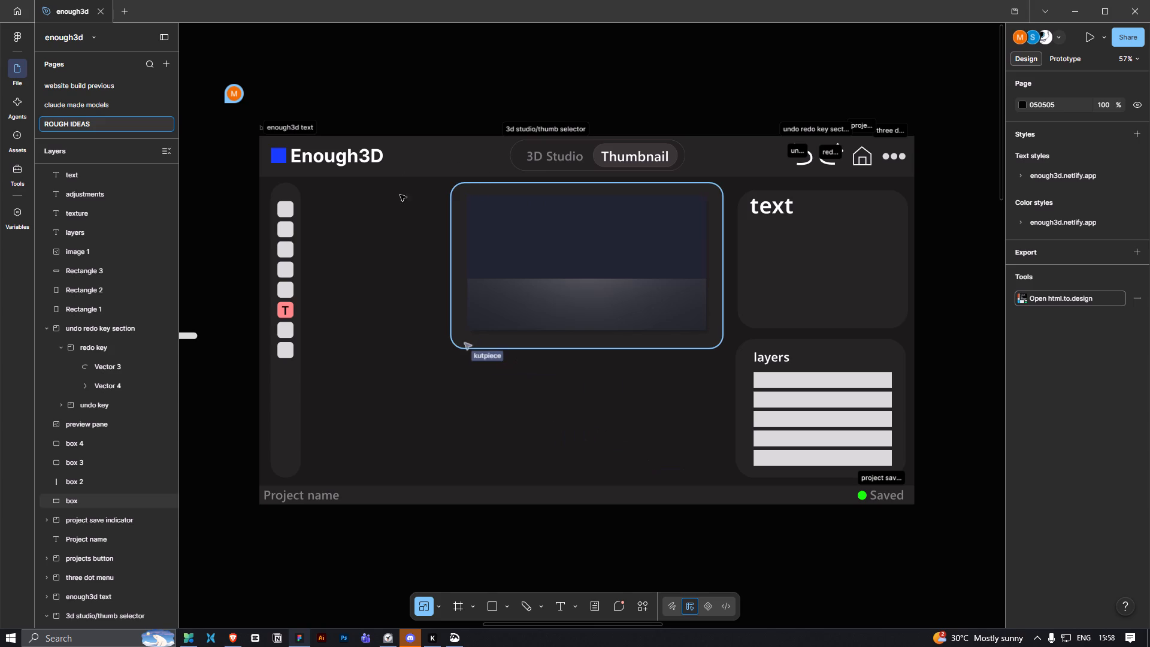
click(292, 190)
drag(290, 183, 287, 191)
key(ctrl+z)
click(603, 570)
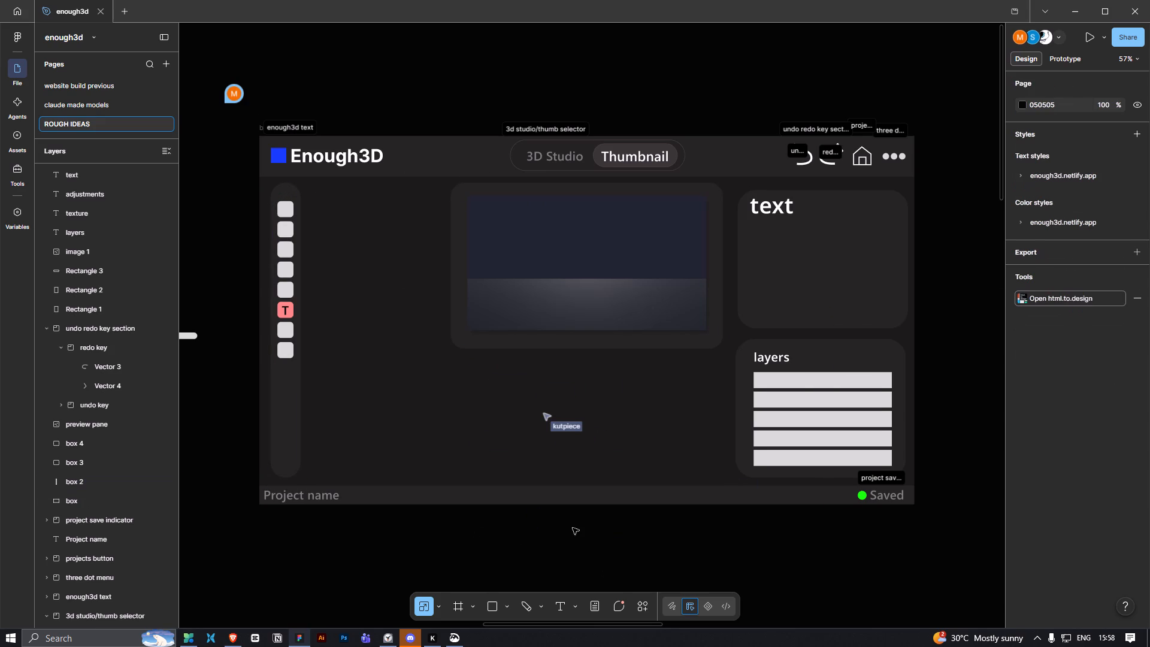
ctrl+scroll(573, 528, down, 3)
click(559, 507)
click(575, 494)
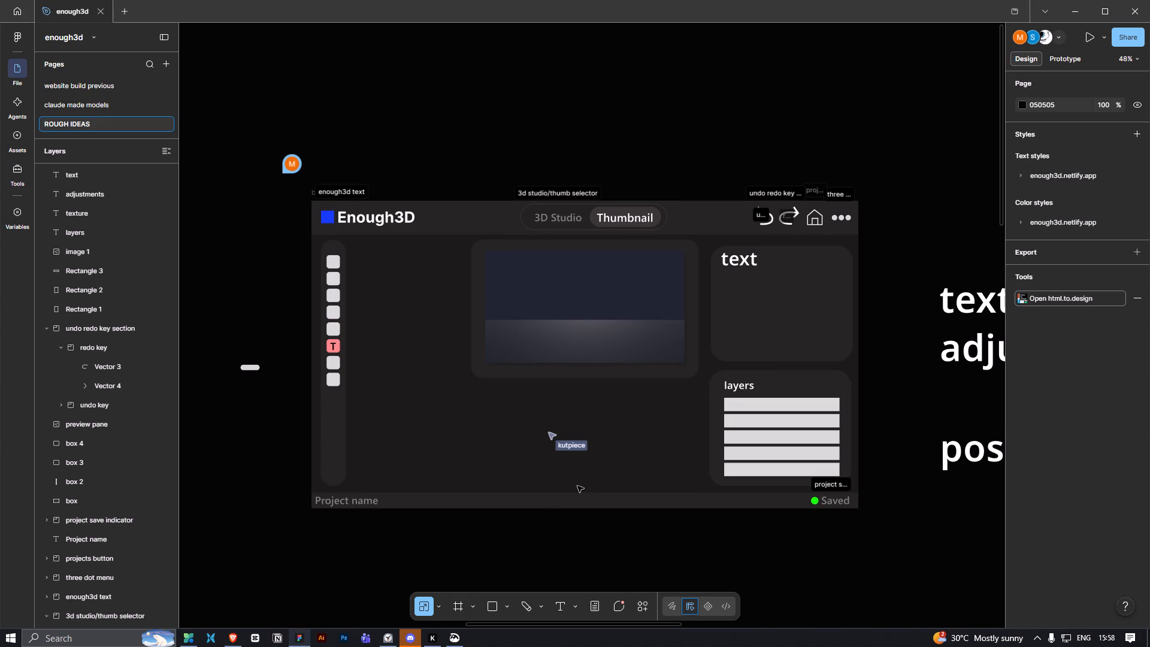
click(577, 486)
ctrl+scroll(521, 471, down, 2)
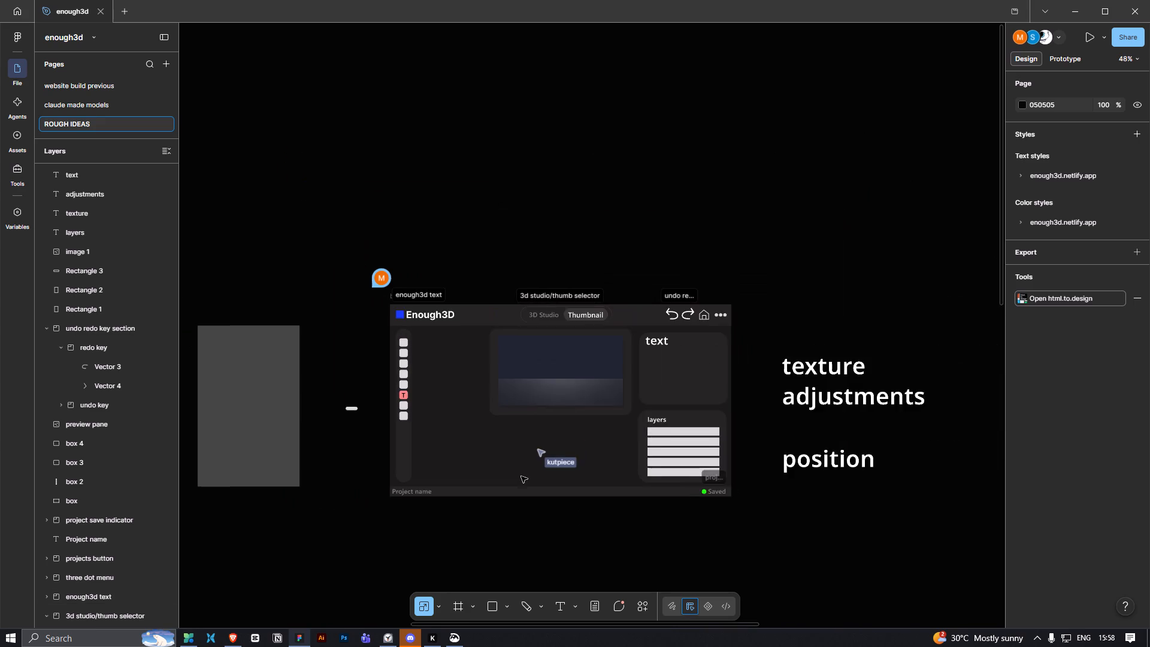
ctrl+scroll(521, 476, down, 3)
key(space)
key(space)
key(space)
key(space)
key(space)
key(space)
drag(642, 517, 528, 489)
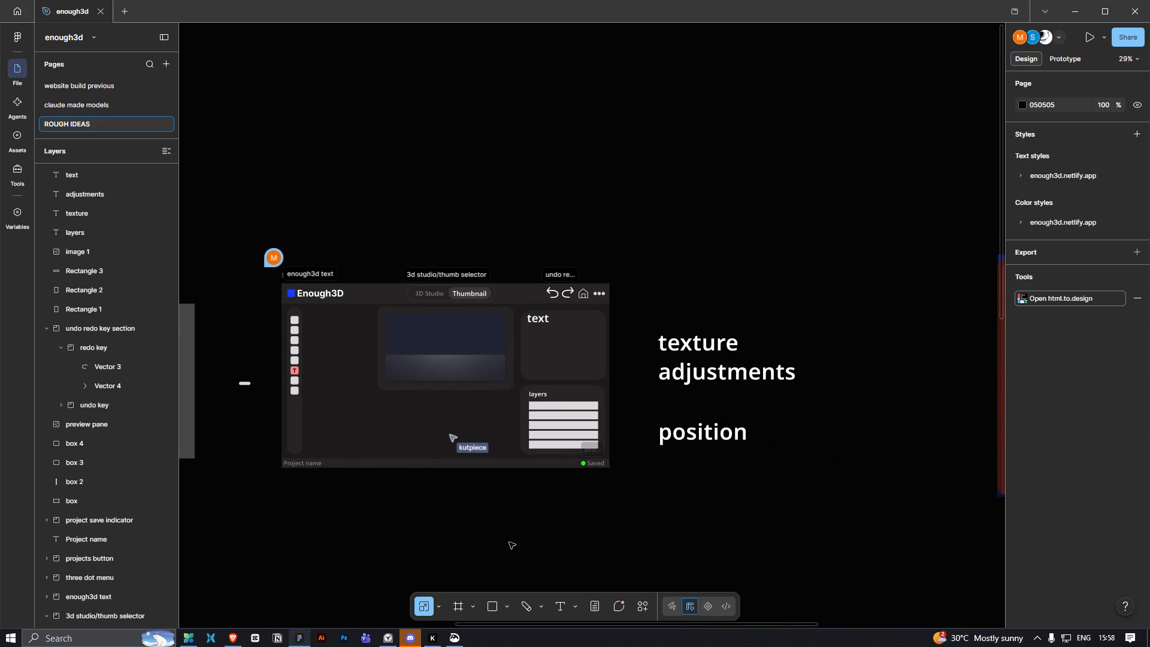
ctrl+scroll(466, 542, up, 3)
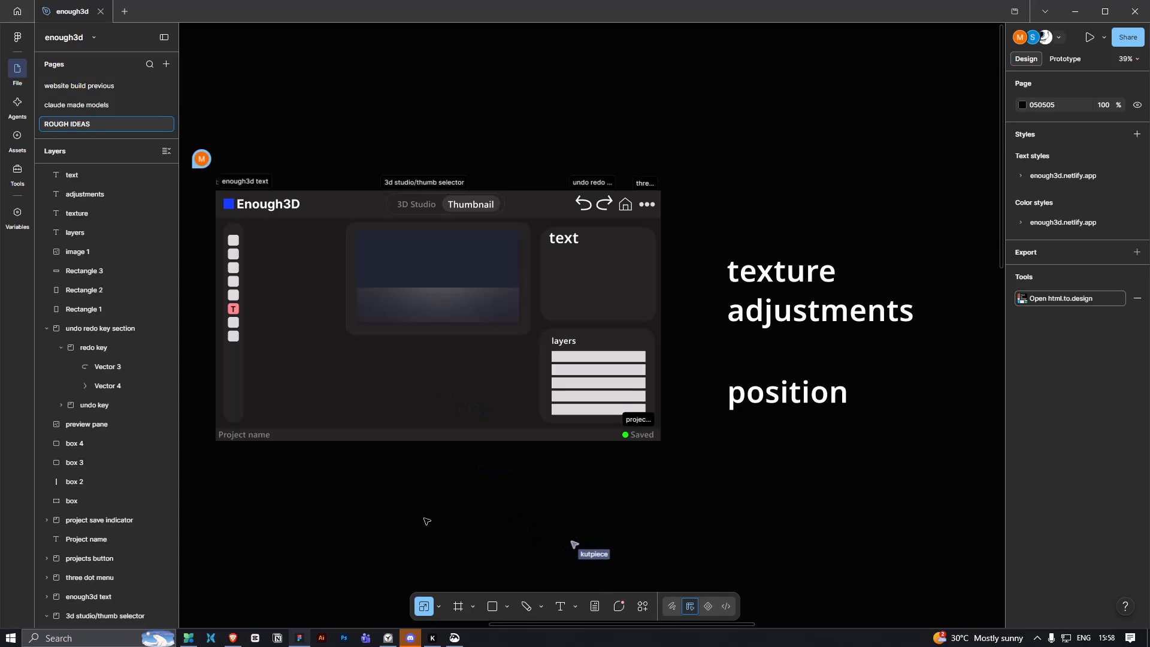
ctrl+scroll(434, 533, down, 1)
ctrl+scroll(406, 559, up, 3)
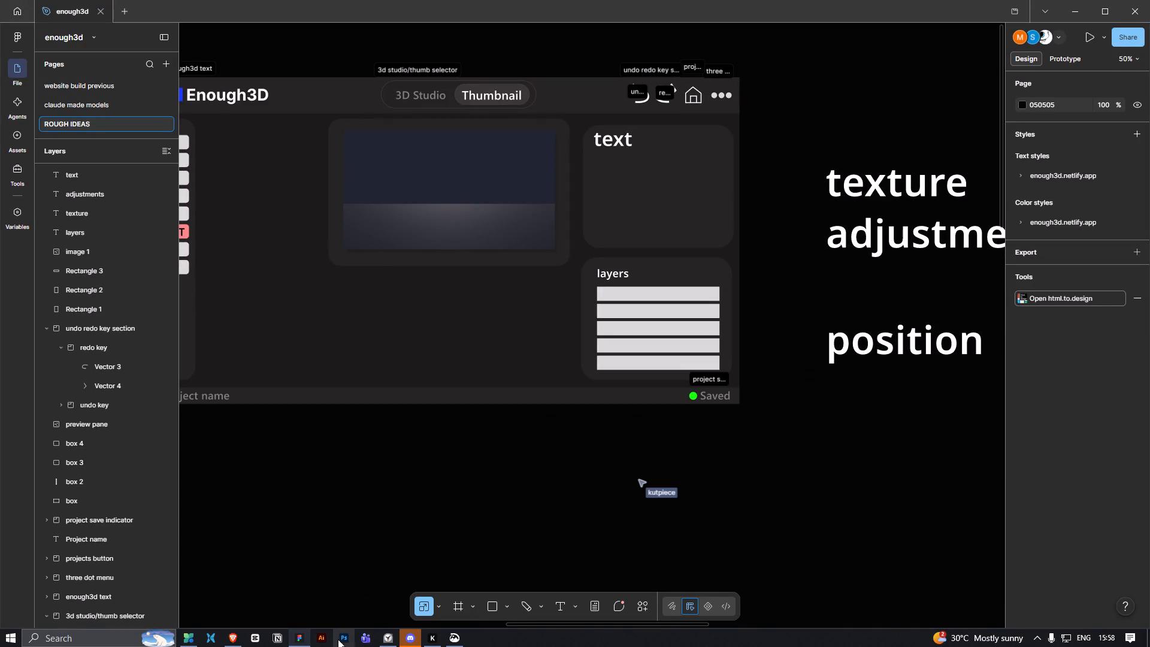